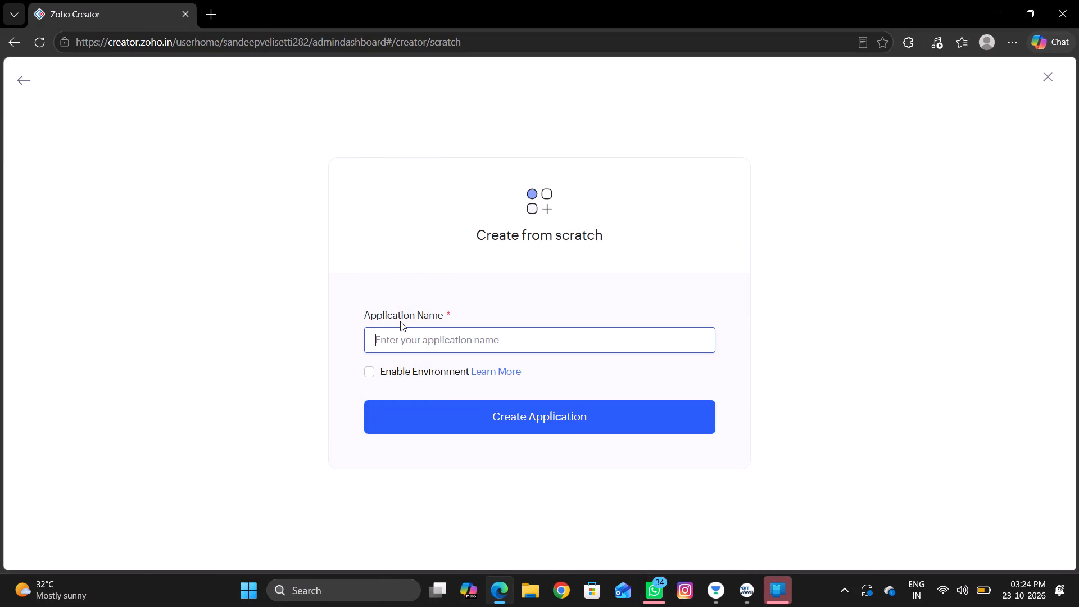
Create a new application from scratch named "student portal", leaving the environment option disabled.
click(434, 341)
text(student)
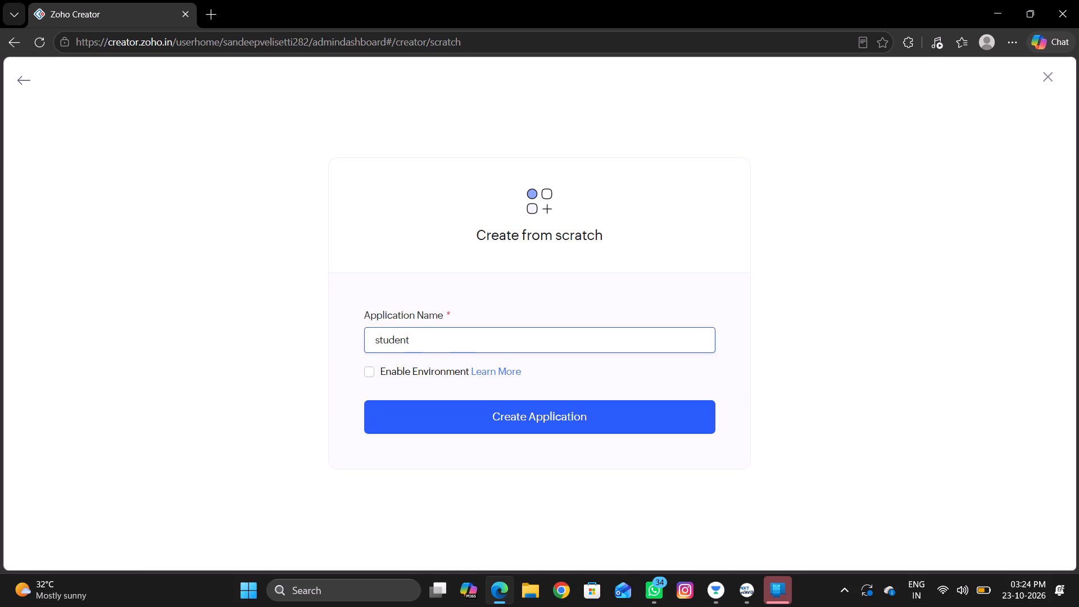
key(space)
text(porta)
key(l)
click(509, 417)
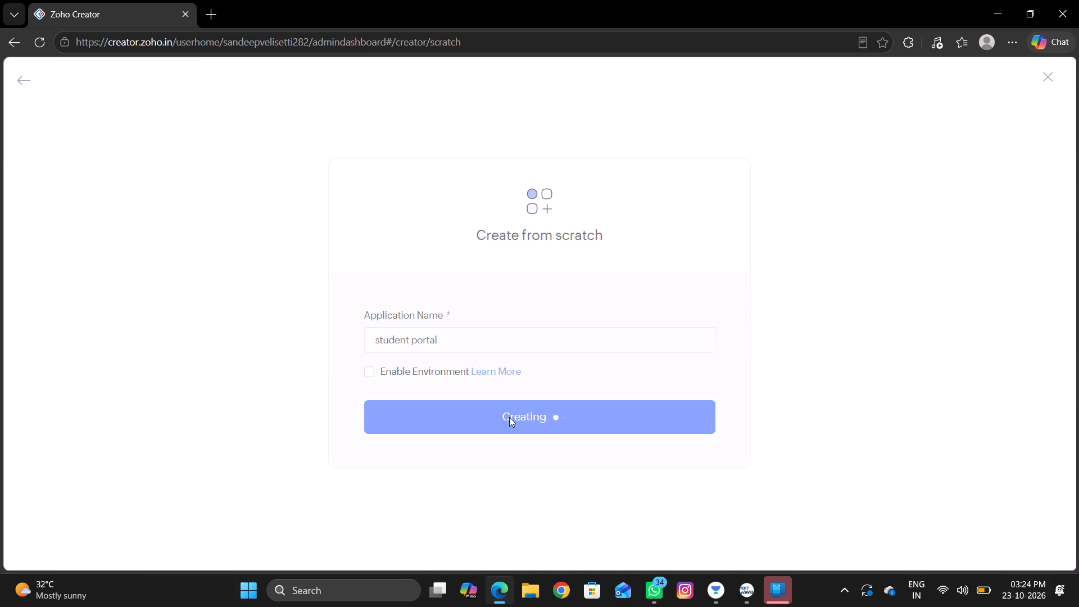
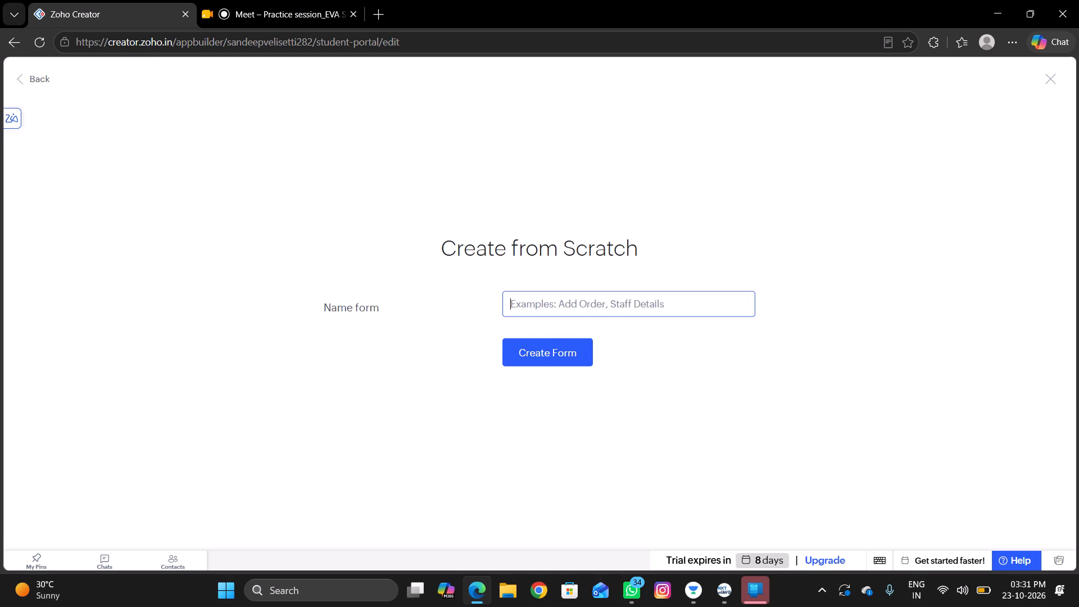
Create a form from scratch named student_registration.
text(st)
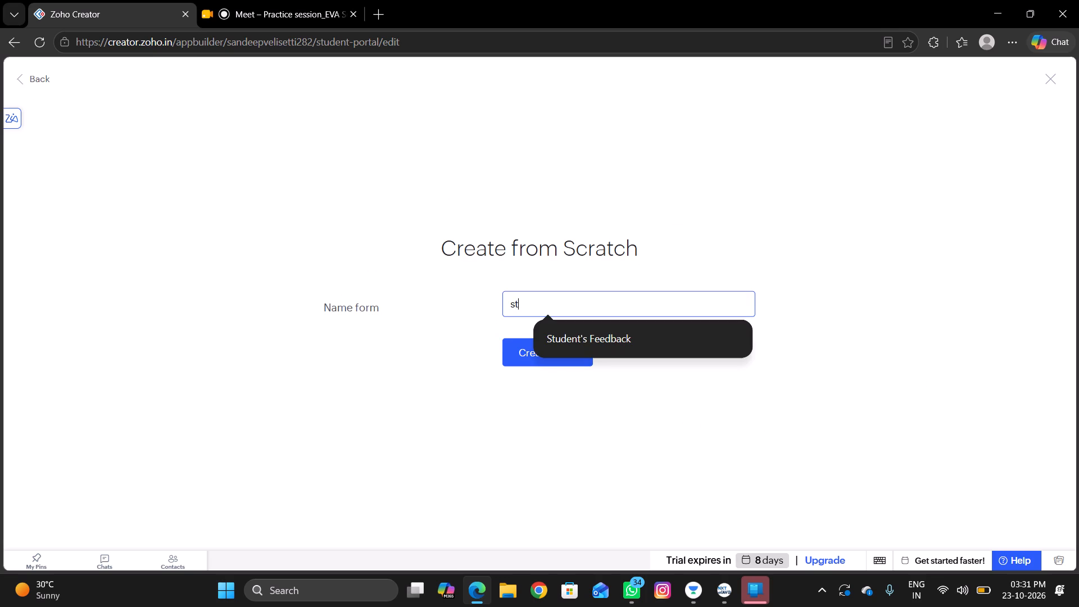
text(udent)
key(t)
key(BackSpace)
key(shift+plus)
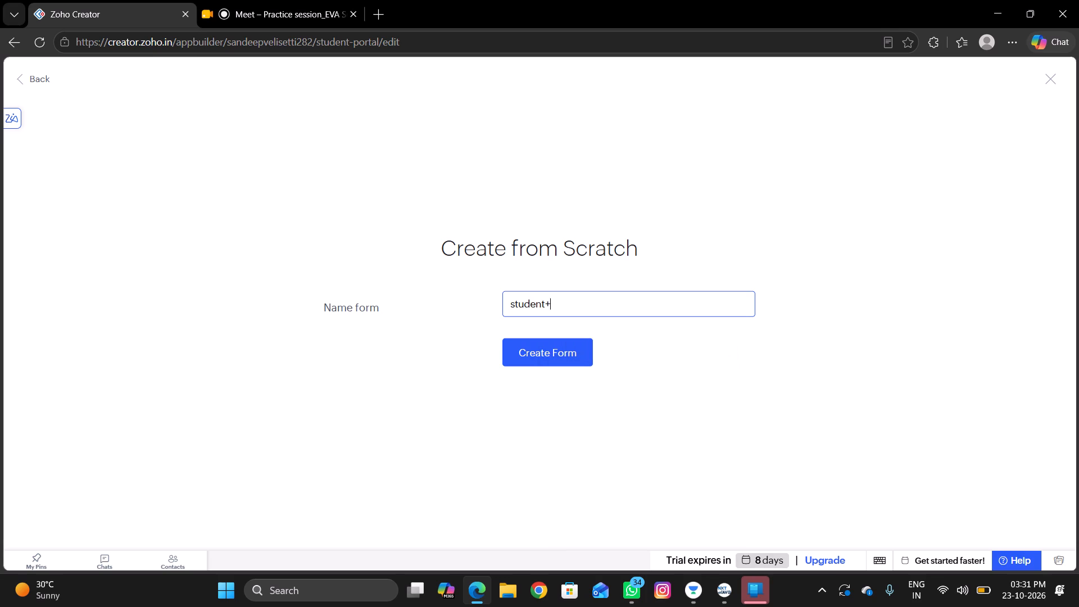
key(BackSpace)
key(shift+underscore)
key(t)
key(BackSpace)
text(re)
text(gis)
text(tra)
text(tion)
click(560, 351)
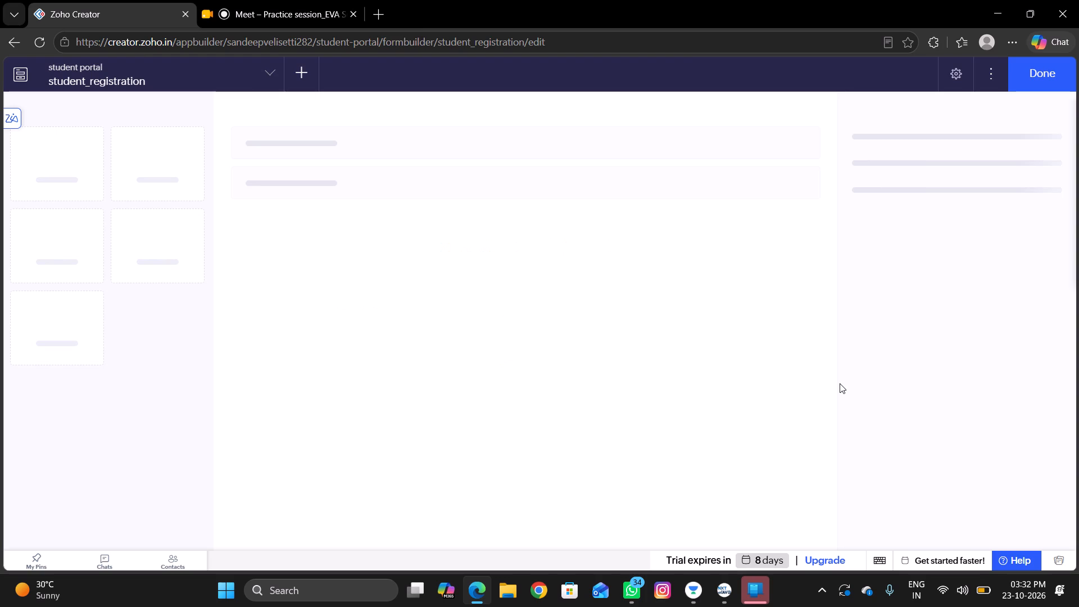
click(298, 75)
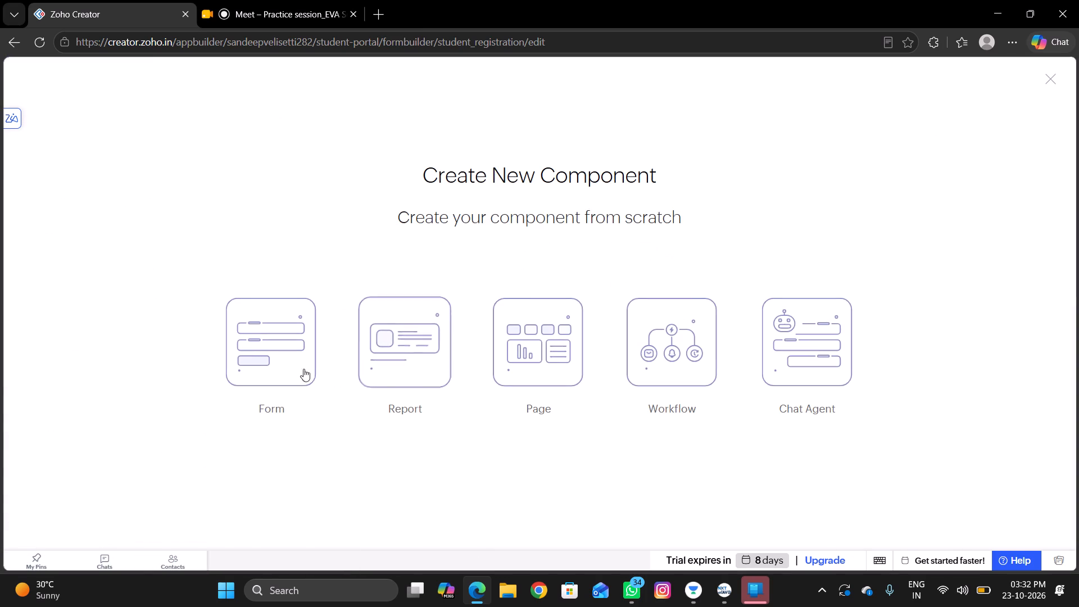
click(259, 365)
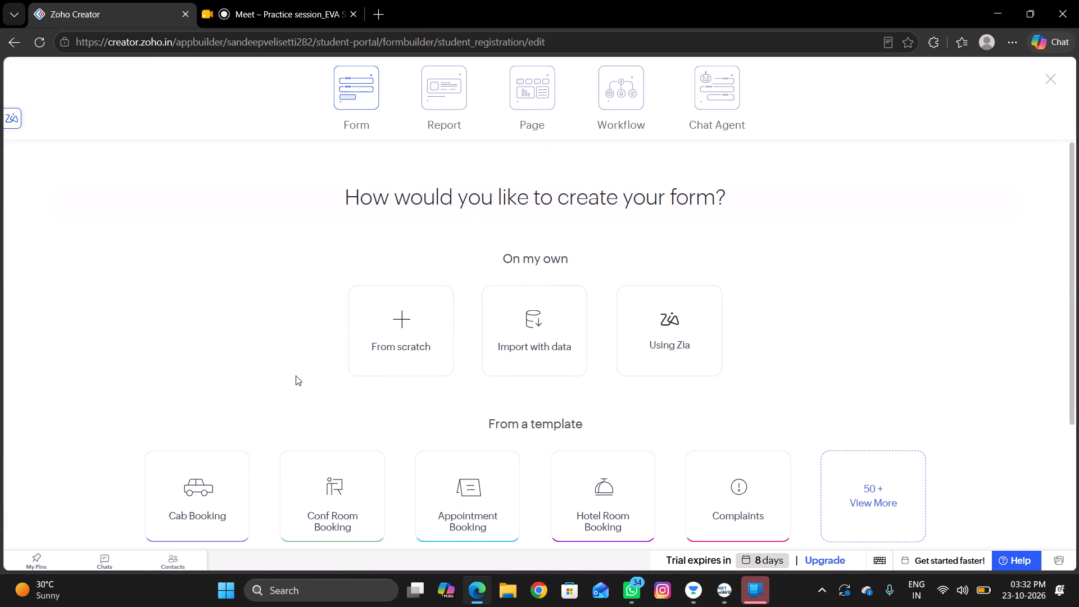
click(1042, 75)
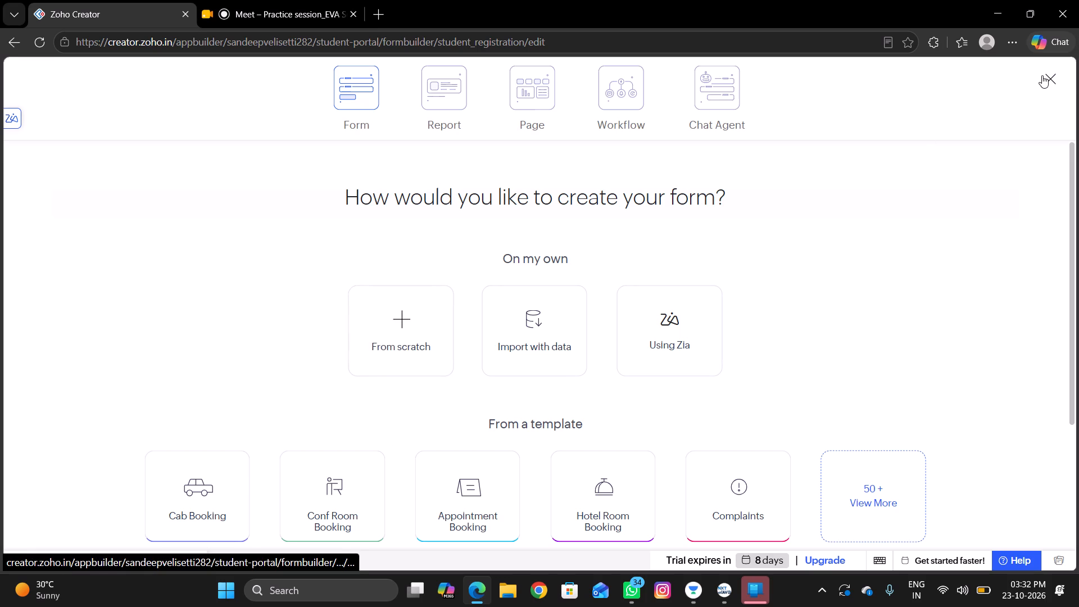
Add two Single Line fields to the empty form, followed by a Number field beneath them.
scroll(701, 299, up, 2)
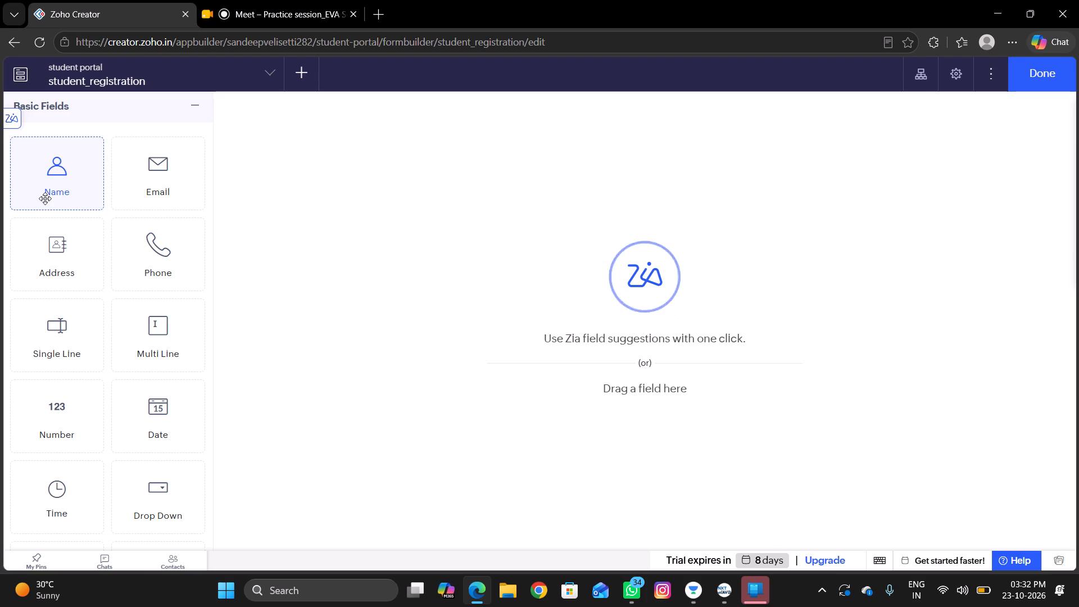
drag(49, 341, 445, 138)
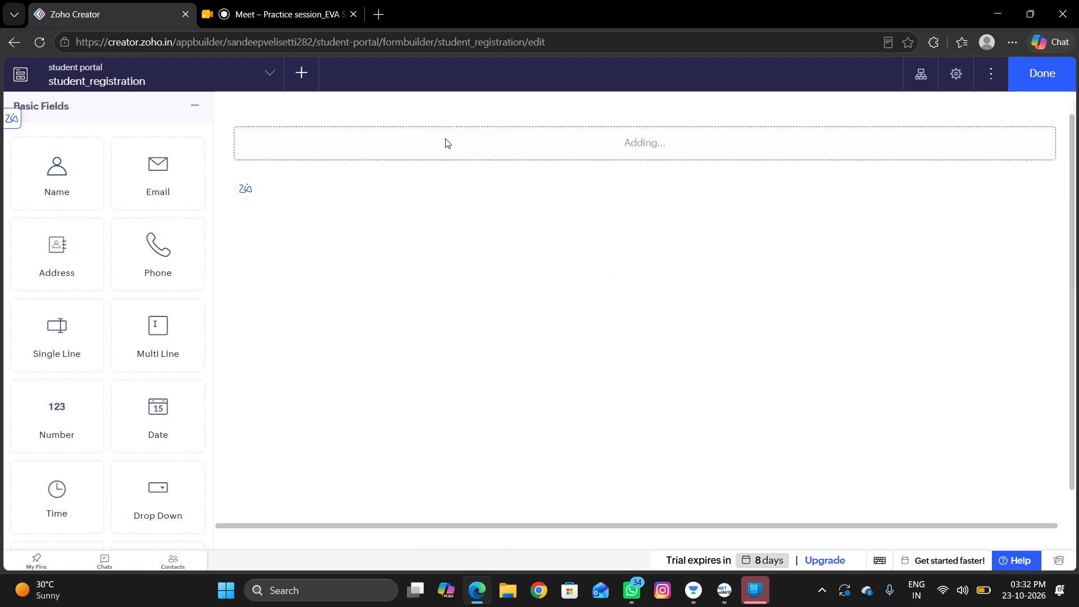
drag(43, 349, 366, 192)
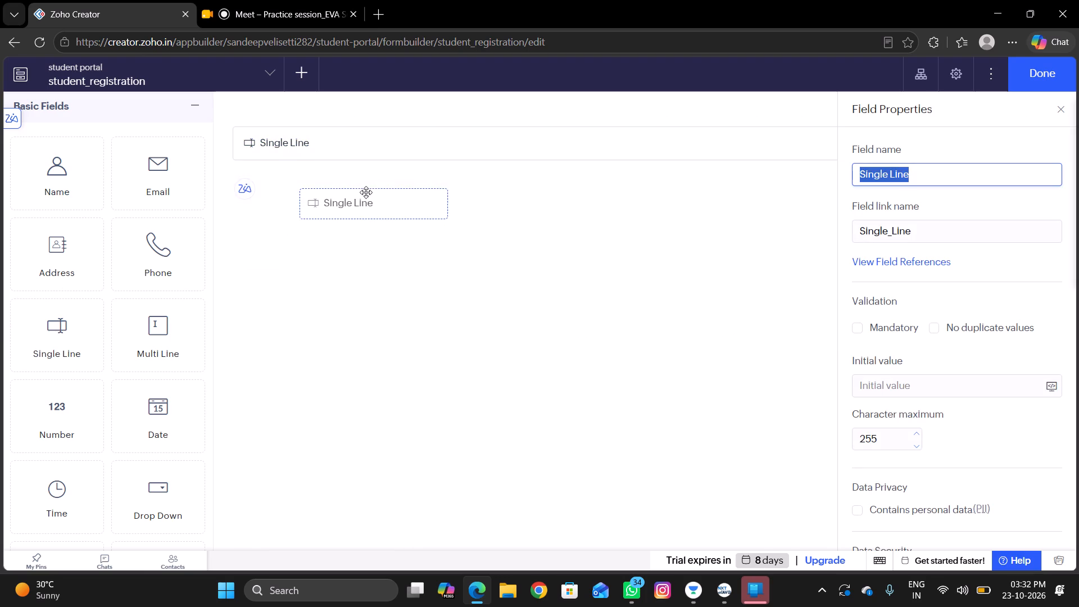
drag(366, 192, 365, 189)
drag(70, 349, 325, 181)
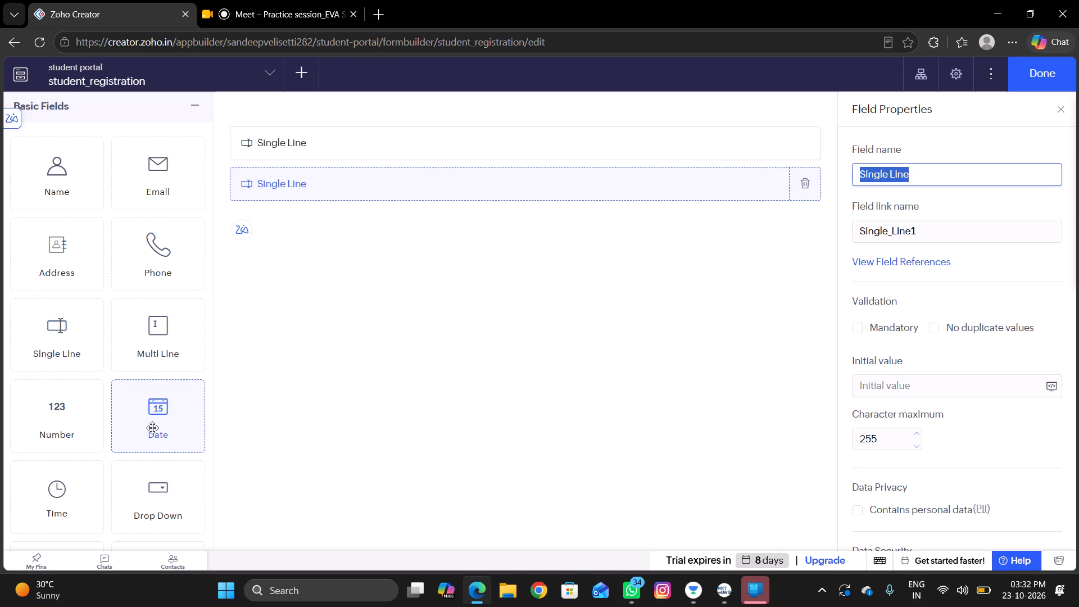
drag(55, 430, 374, 220)
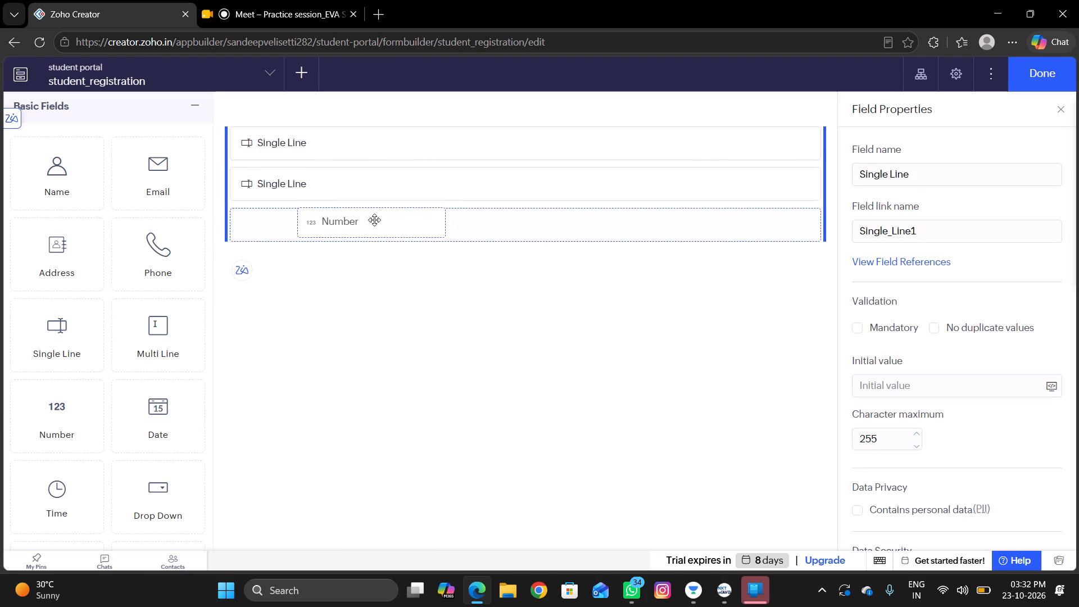
drag(374, 220, 374, 225)
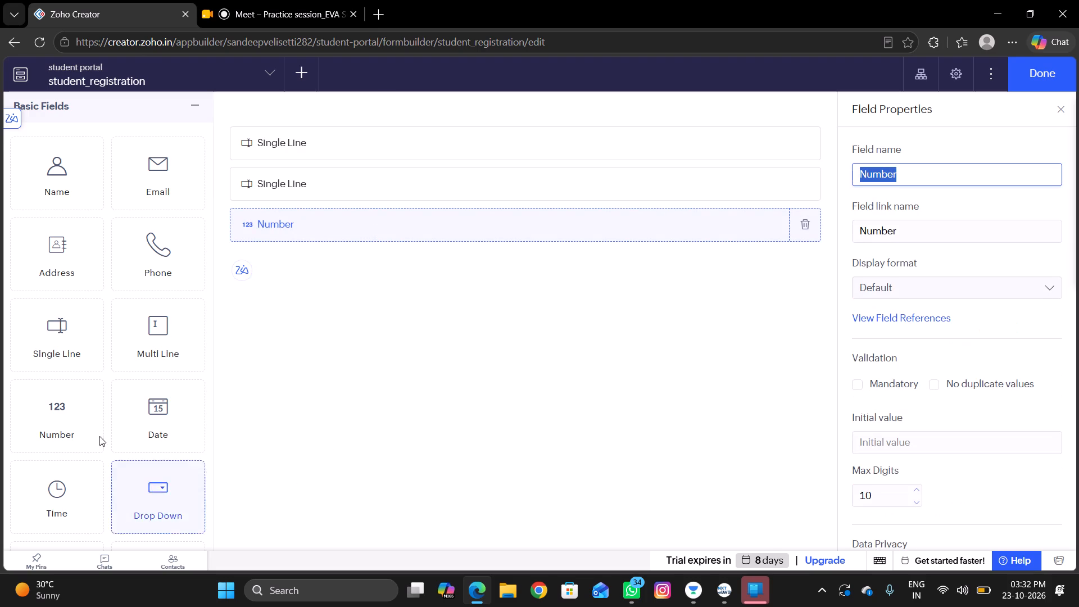
Add a Drop Down, an Email and a Phone field, in that order, below the Number field.
scroll(87, 331, down, 1)
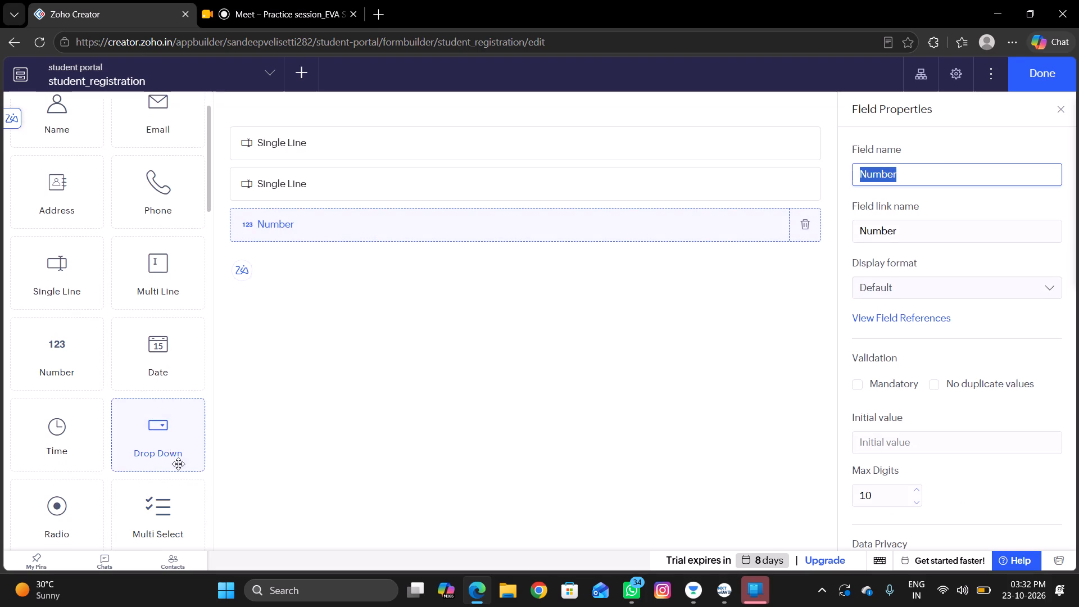
drag(171, 441, 358, 265)
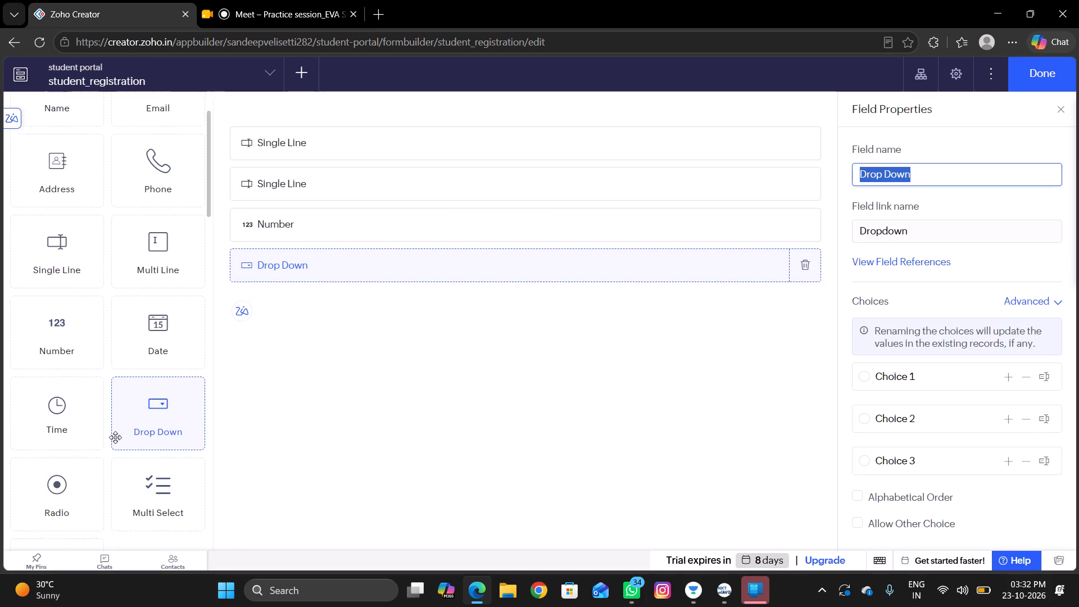
scroll(115, 437, up, 2)
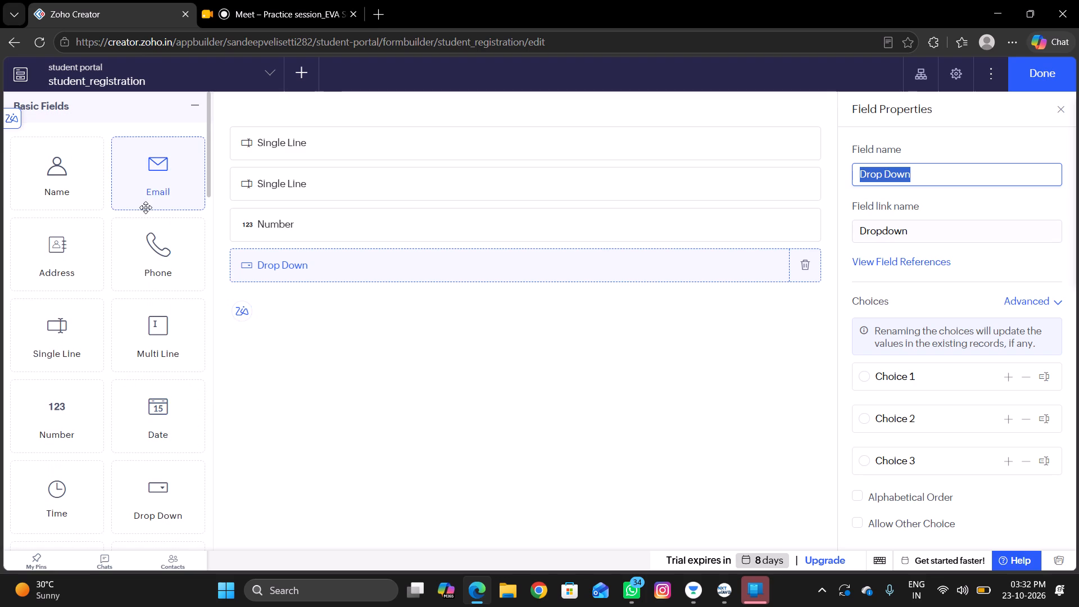
drag(147, 201, 318, 300)
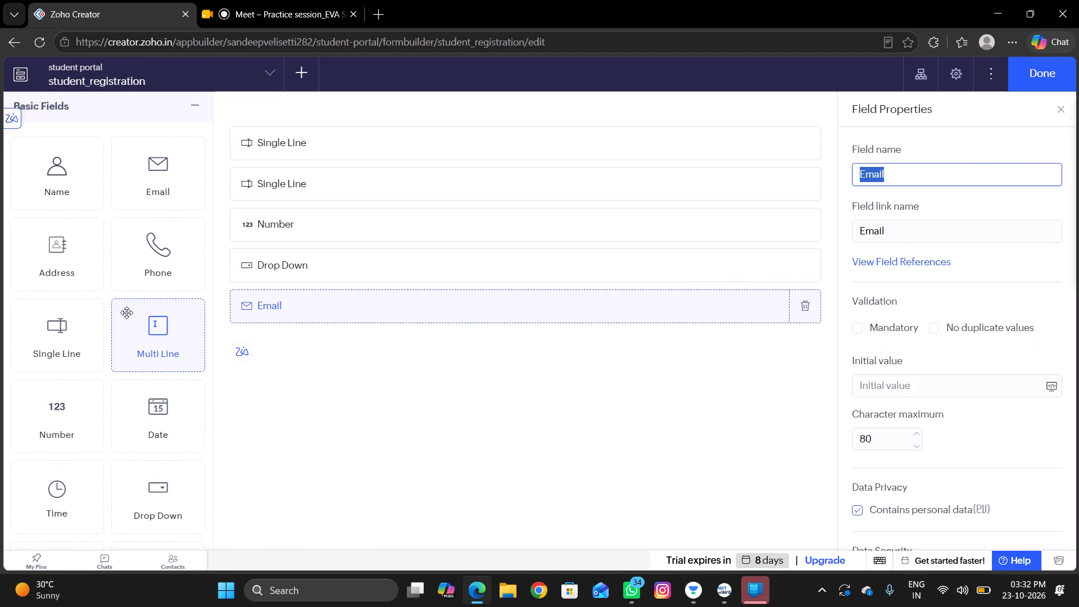
drag(165, 265, 345, 353)
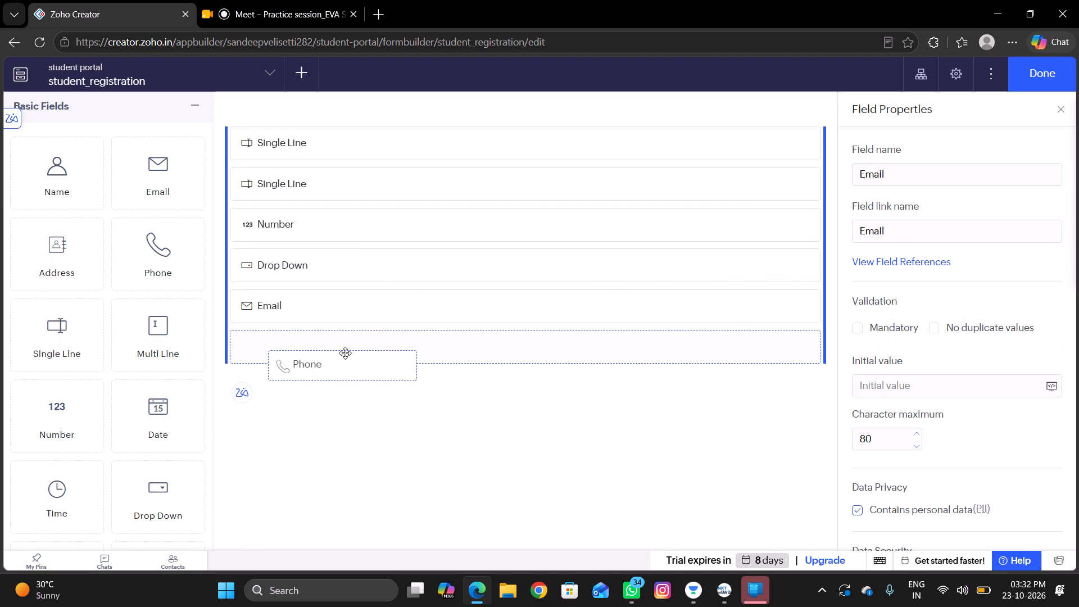
drag(345, 353, 342, 345)
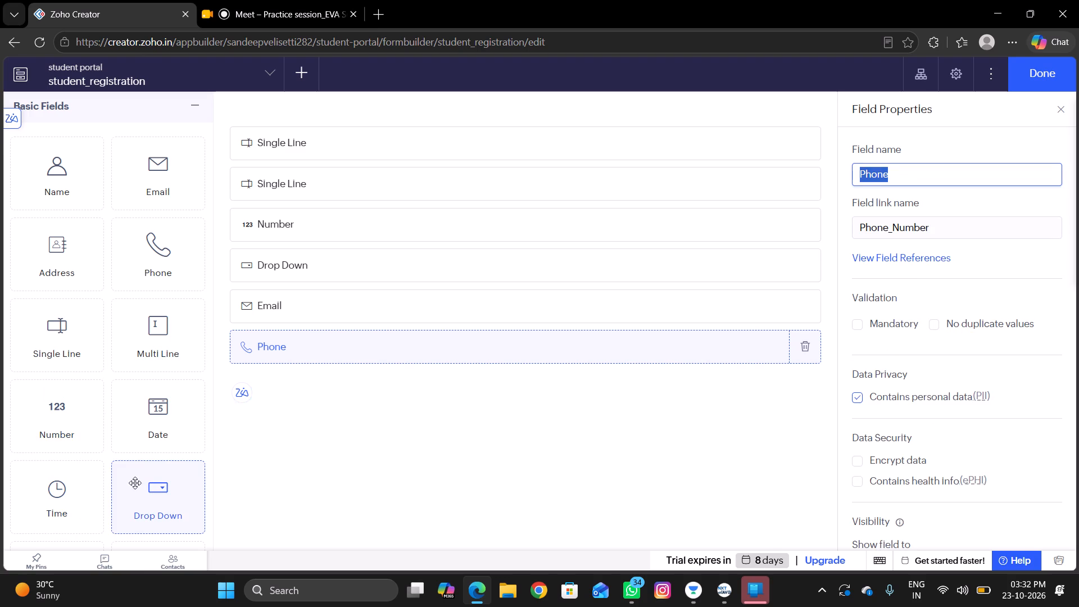
Add two more Drop Down fields below the Phone field.
drag(135, 483, 325, 379)
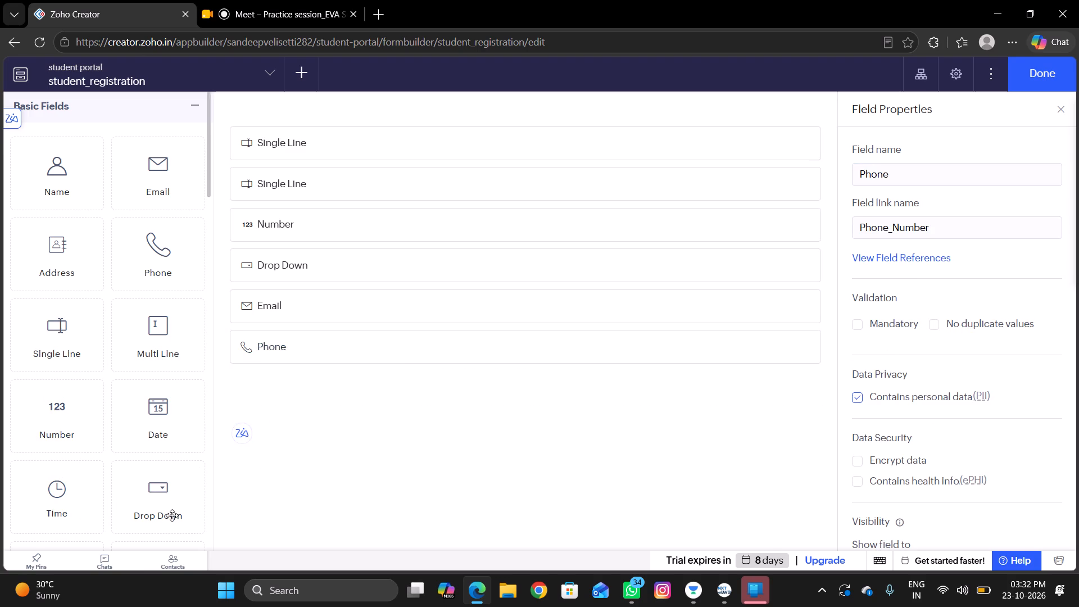
drag(162, 511, 337, 419)
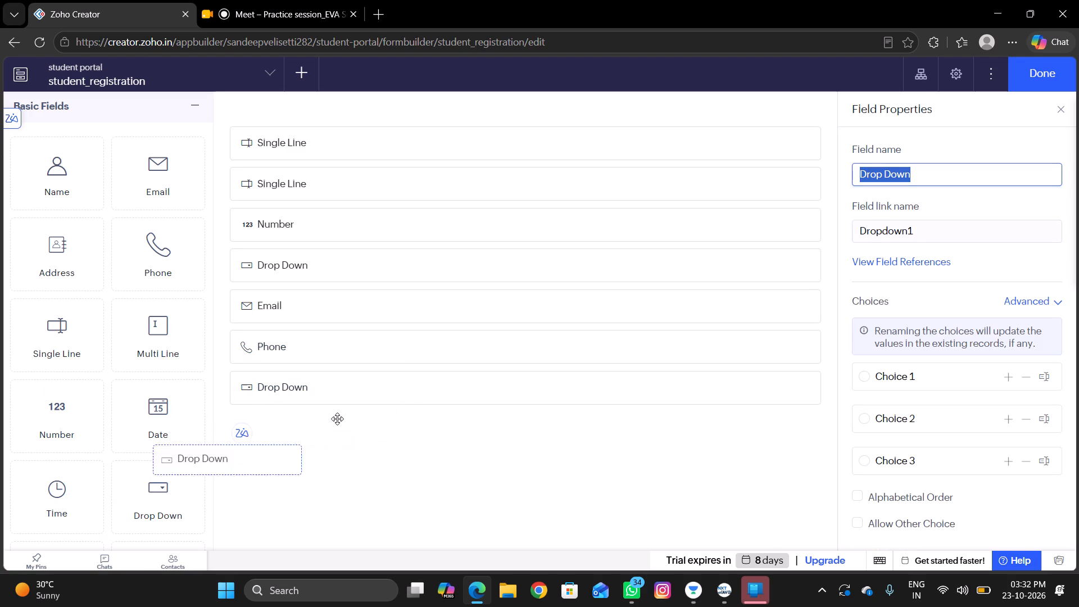
drag(117, 491, 326, 416)
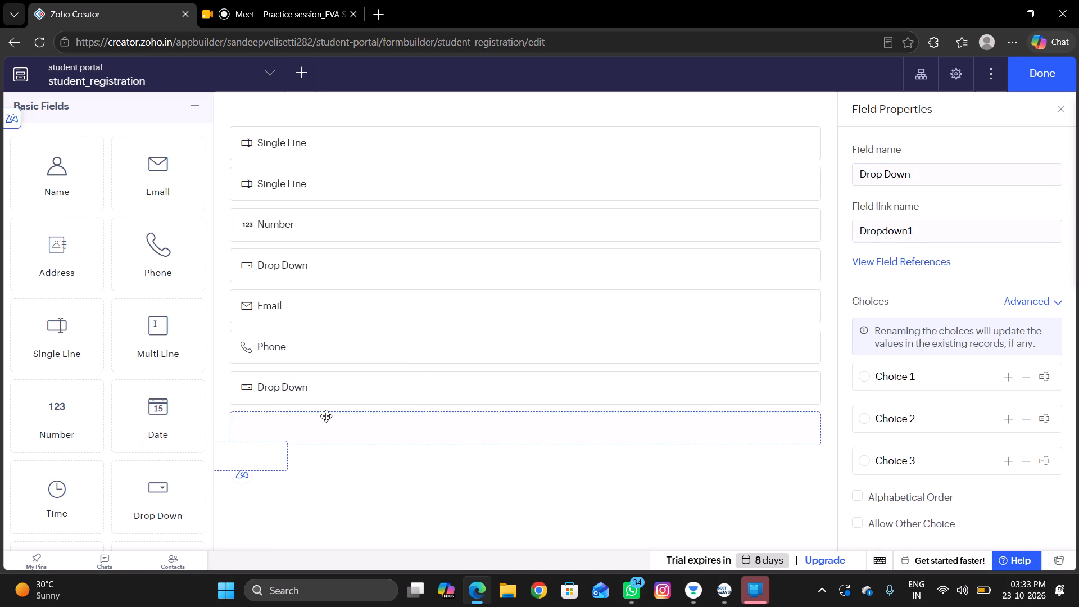
drag(326, 416, 327, 416)
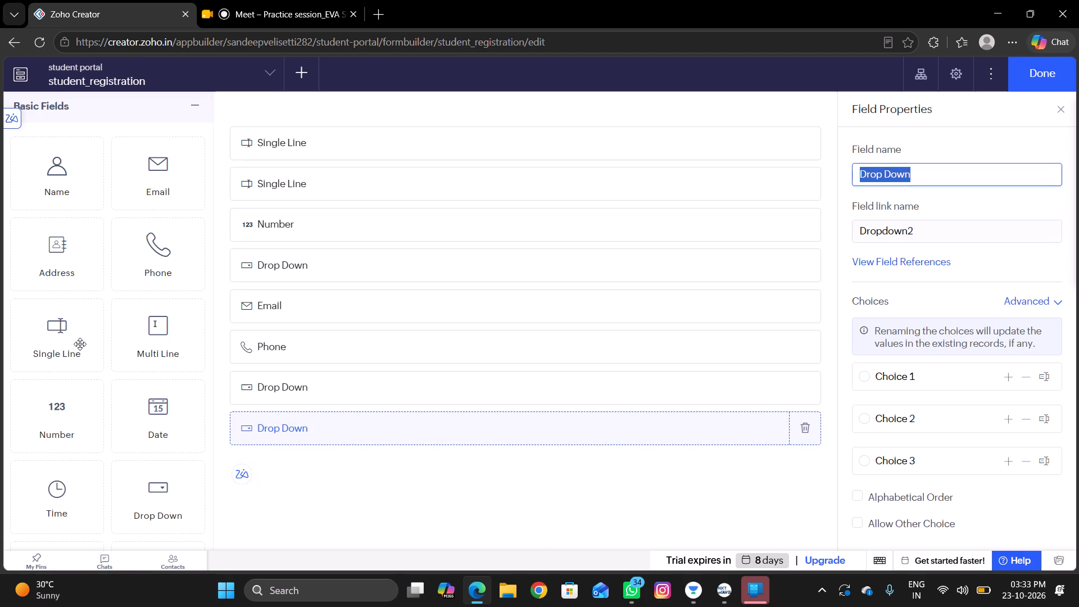
Add a Date field at the end of the form, below the last Drop Down field.
scroll(80, 345, down, 3)
scroll(74, 252, up, 4)
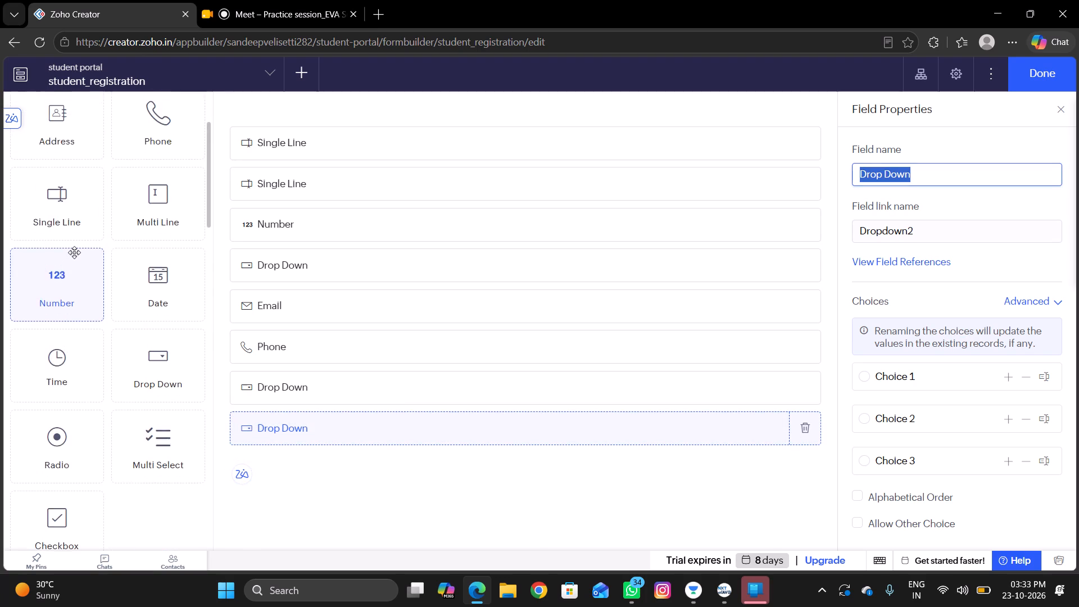
scroll(74, 252, up, 3)
scroll(176, 288, down, 3)
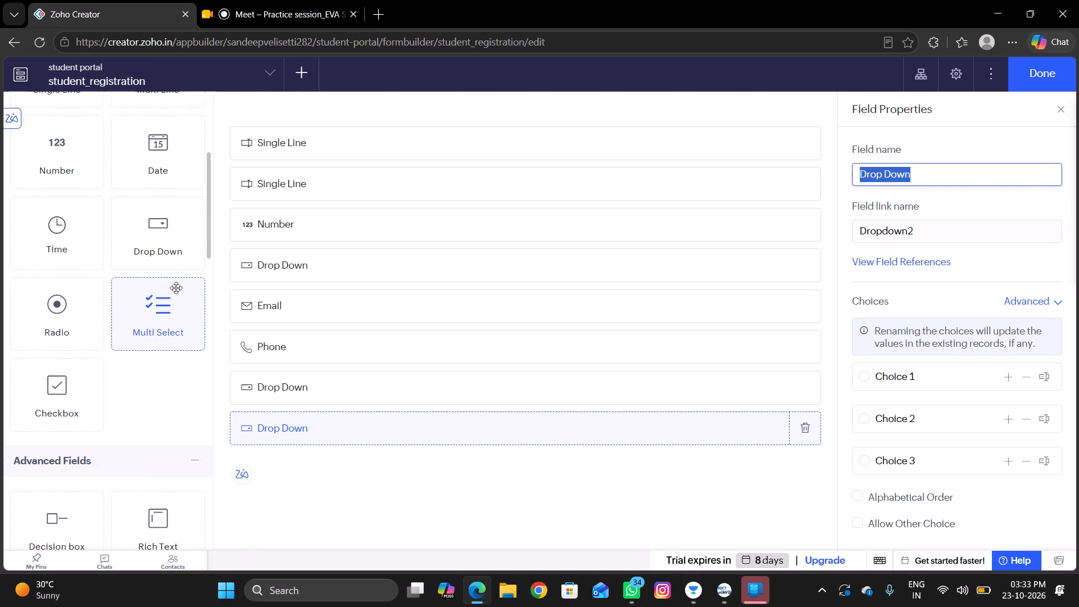
scroll(176, 288, up, 2)
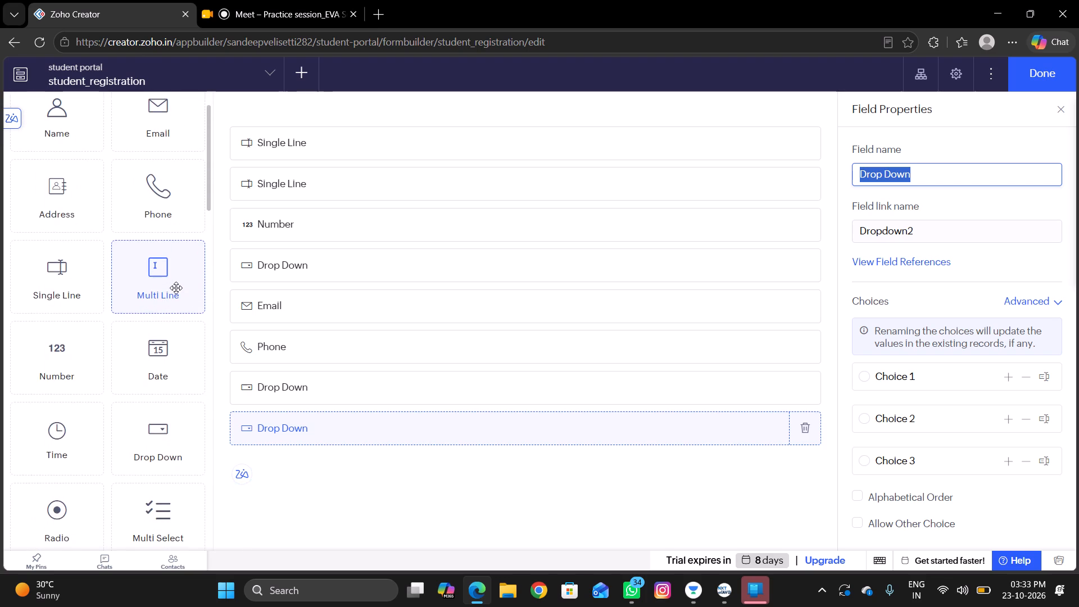
scroll(176, 288, up, 2)
scroll(176, 288, down, 1)
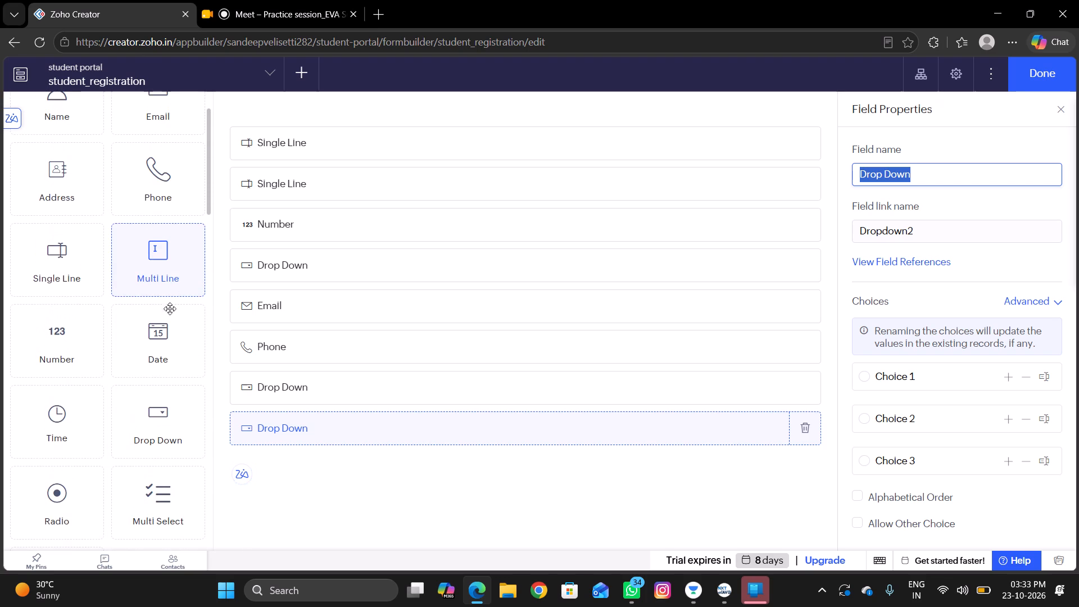
drag(160, 357, 356, 465)
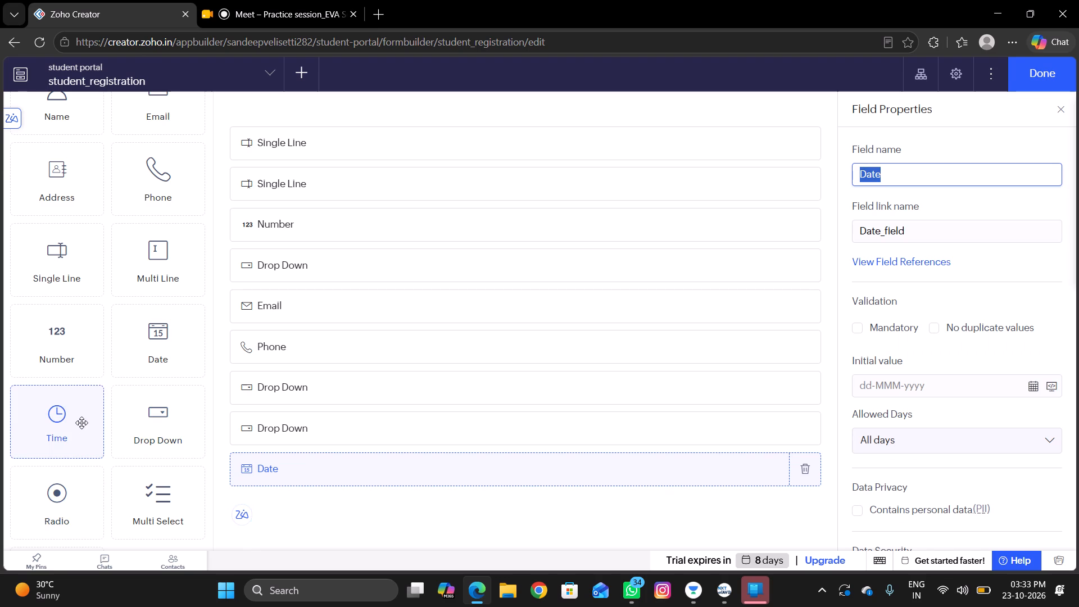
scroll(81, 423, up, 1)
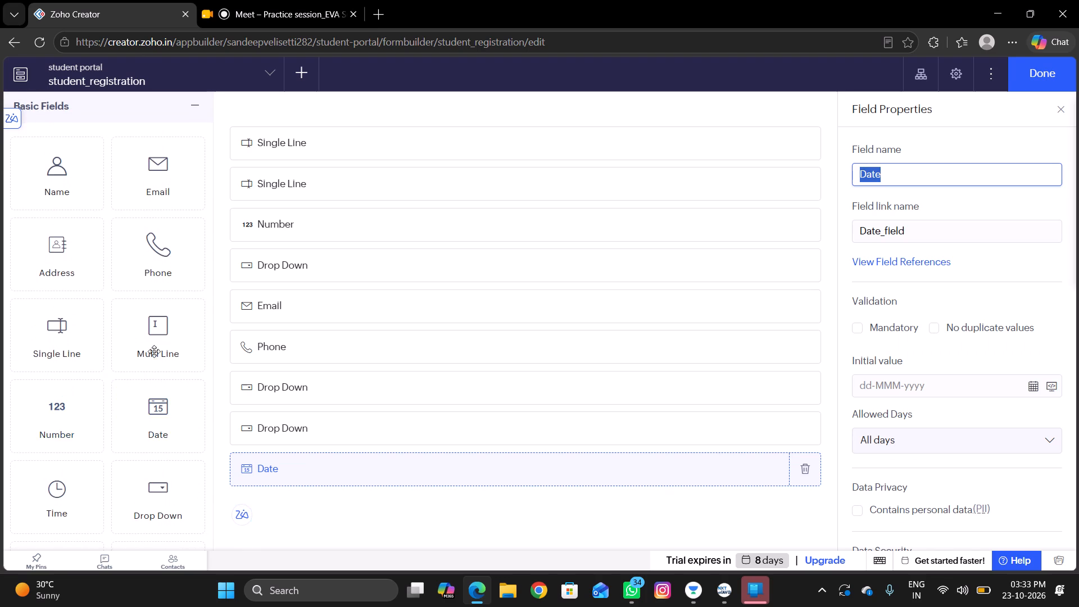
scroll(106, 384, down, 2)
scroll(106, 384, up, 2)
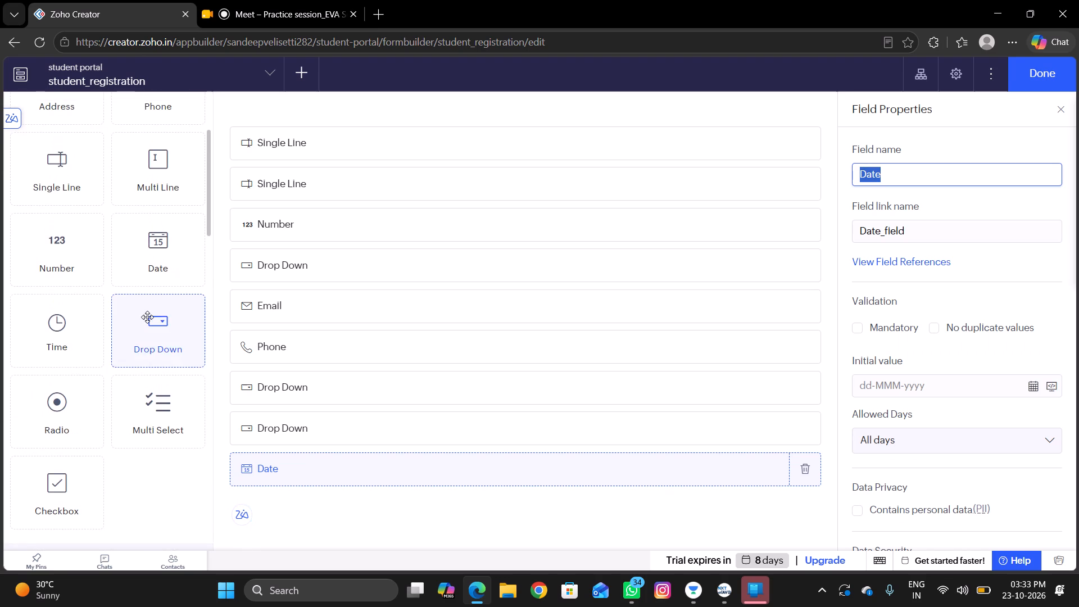
Look through the available basic field types for any further field the student_registration form needs.
scroll(147, 317, up, 3)
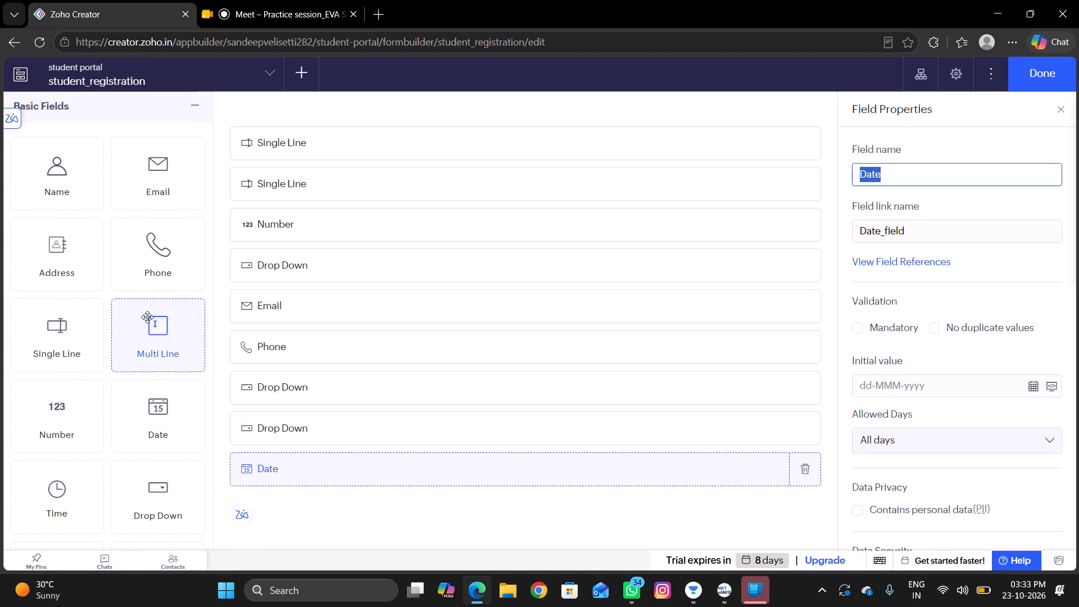
scroll(147, 317, down, 2)
scroll(147, 317, up, 1)
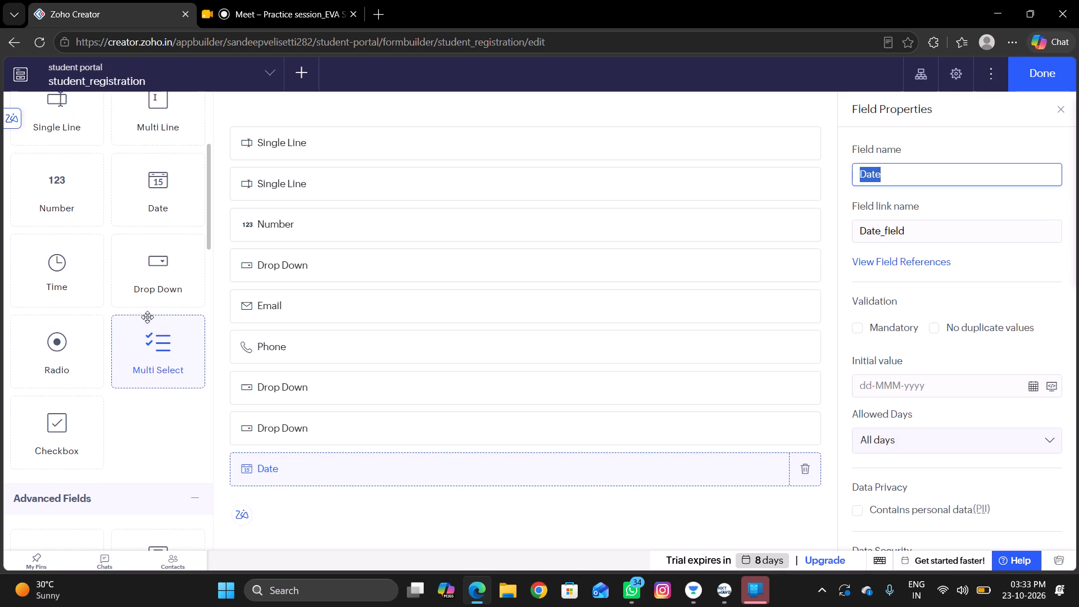
scroll(147, 317, up, 2)
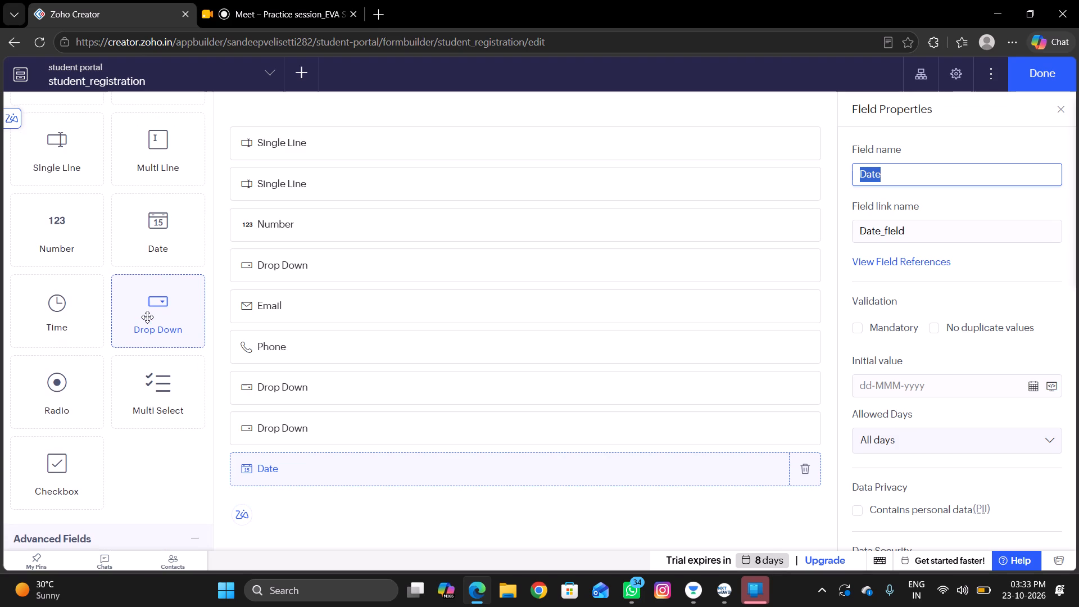
scroll(147, 317, up, 2)
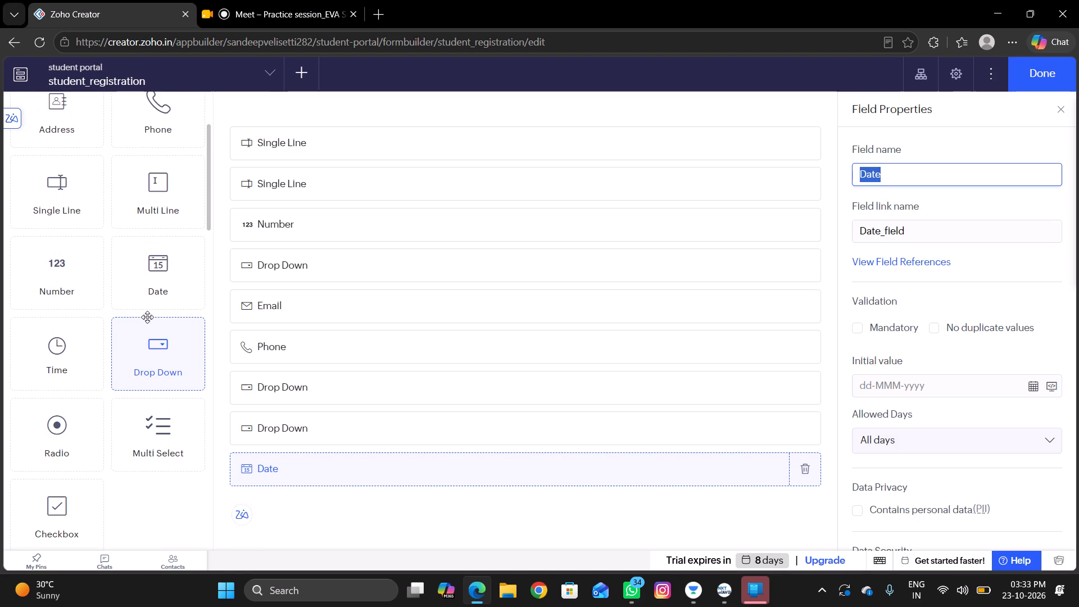
scroll(147, 317, up, 2)
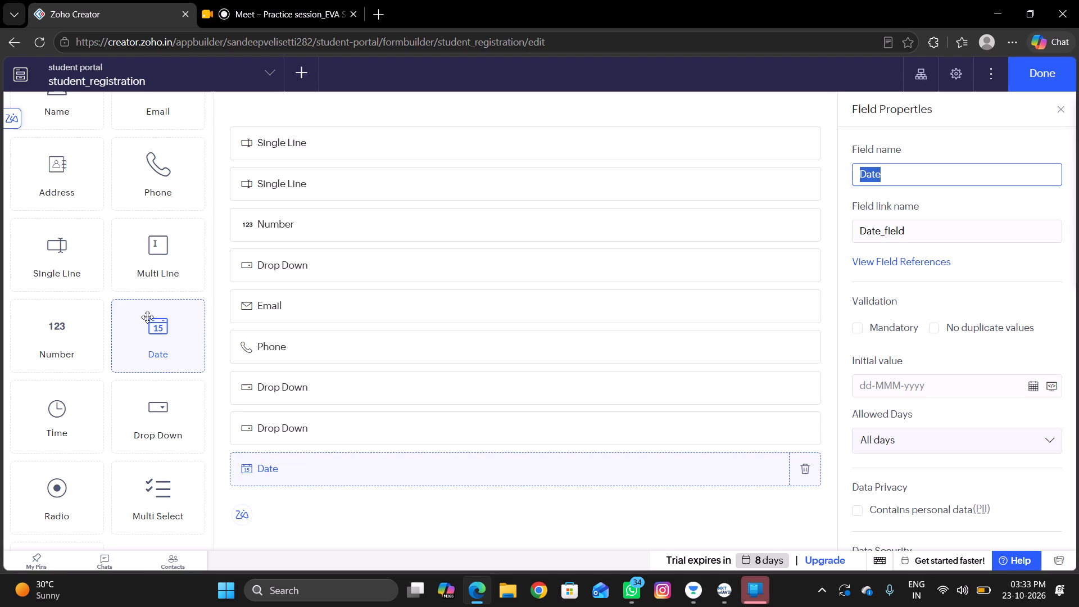
scroll(147, 317, up, 3)
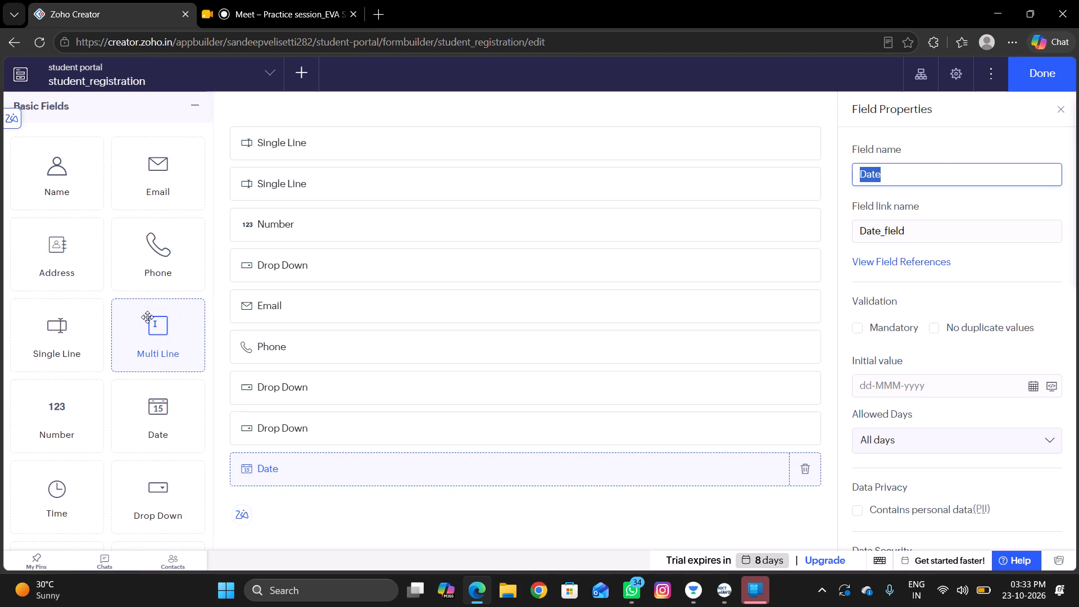
scroll(148, 311, down, 4)
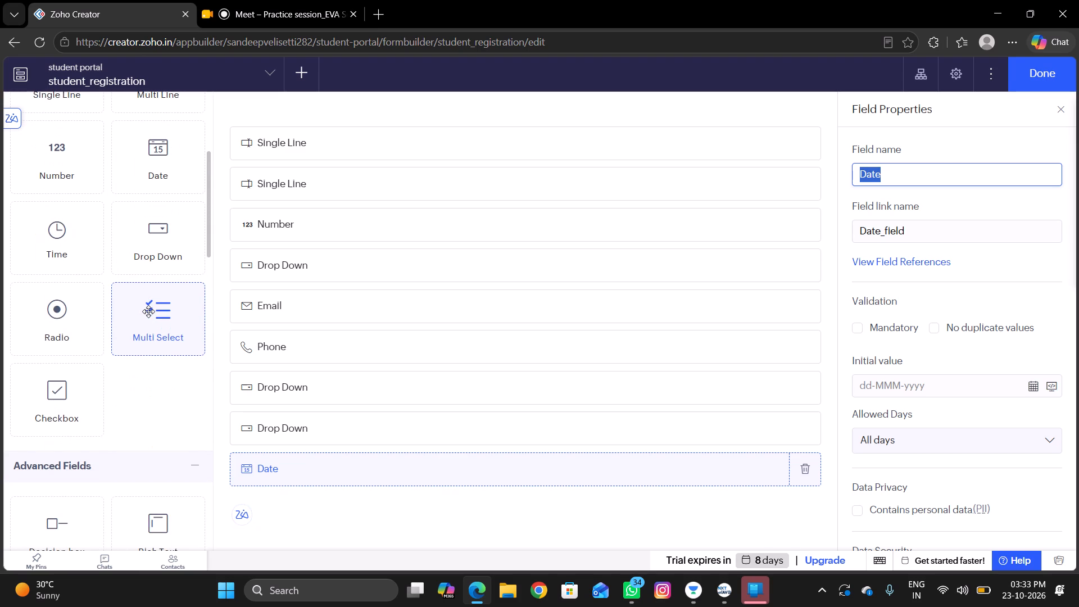
scroll(148, 311, up, 3)
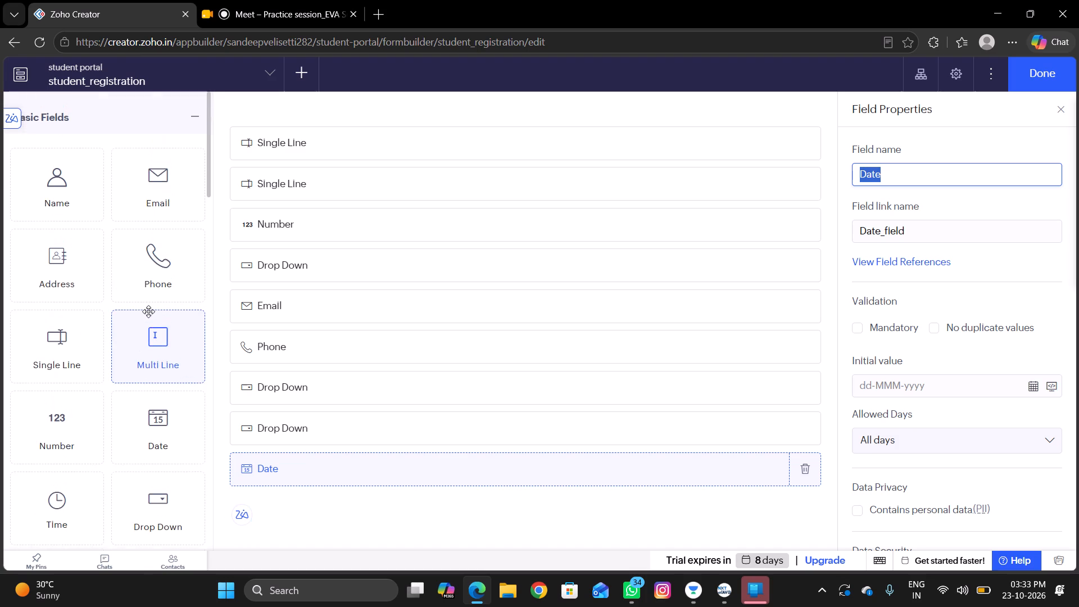
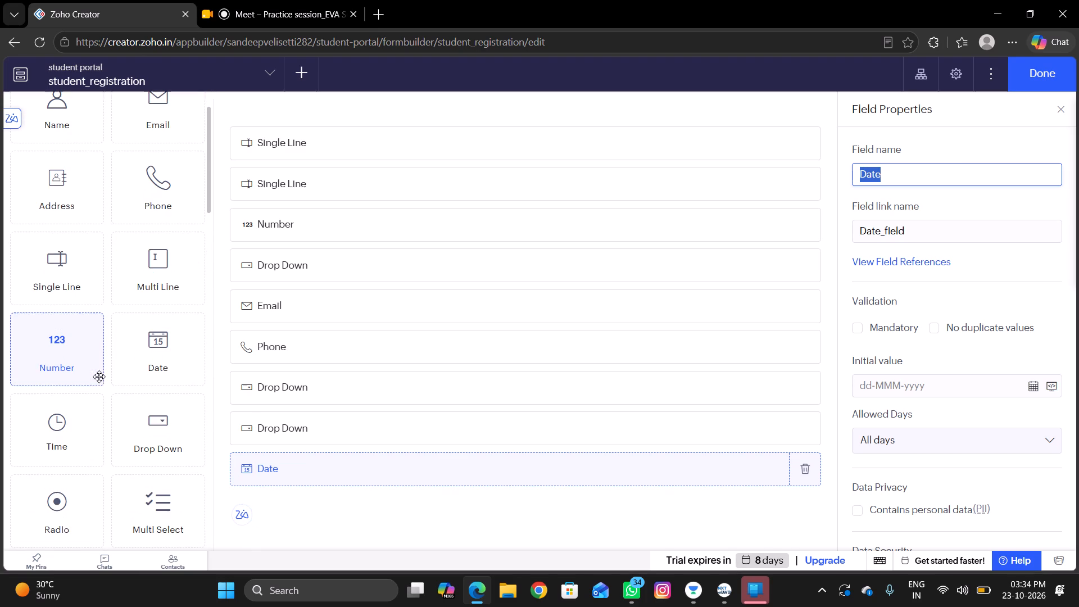
Add a fourth Drop Down field at the end of the form, below the Date field.
scroll(99, 377, down, 1)
drag(169, 446, 321, 505)
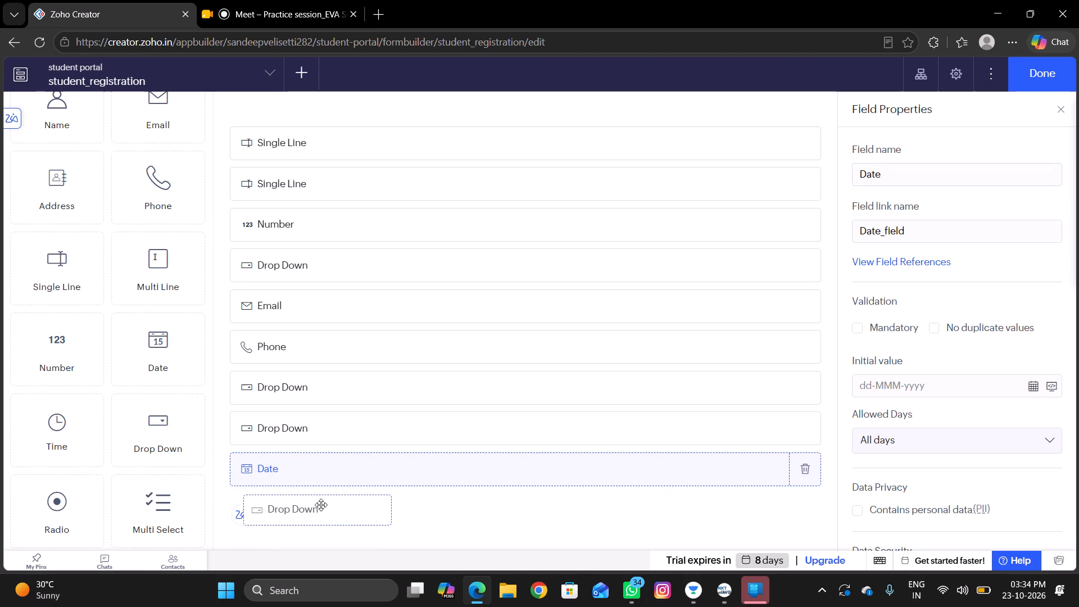
drag(321, 505, 354, 479)
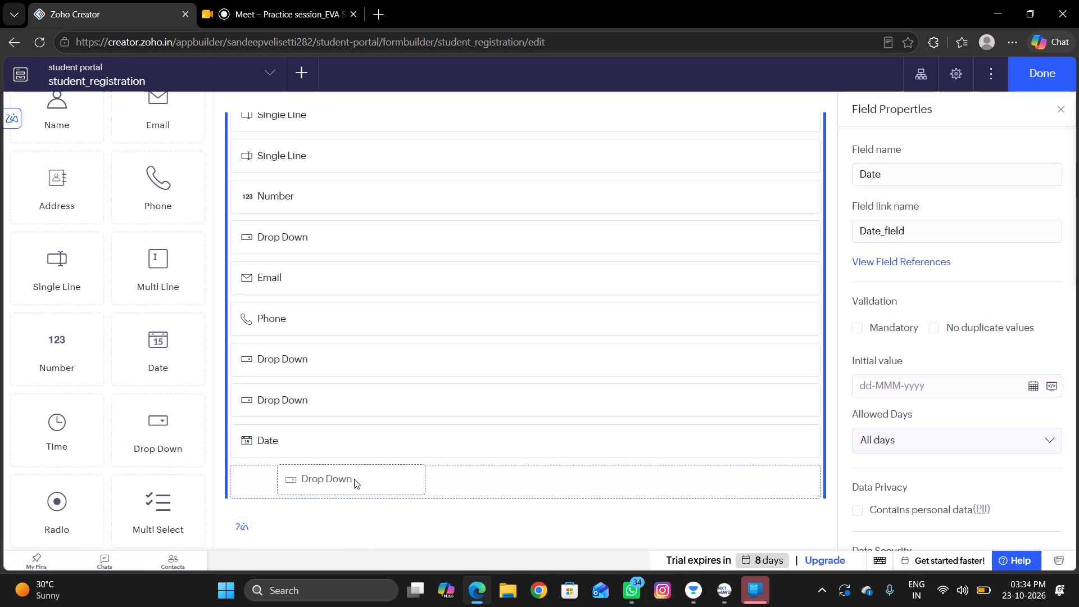
Clear the field name of the first Single Line field at the top of the form.
scroll(535, 294, up, 3)
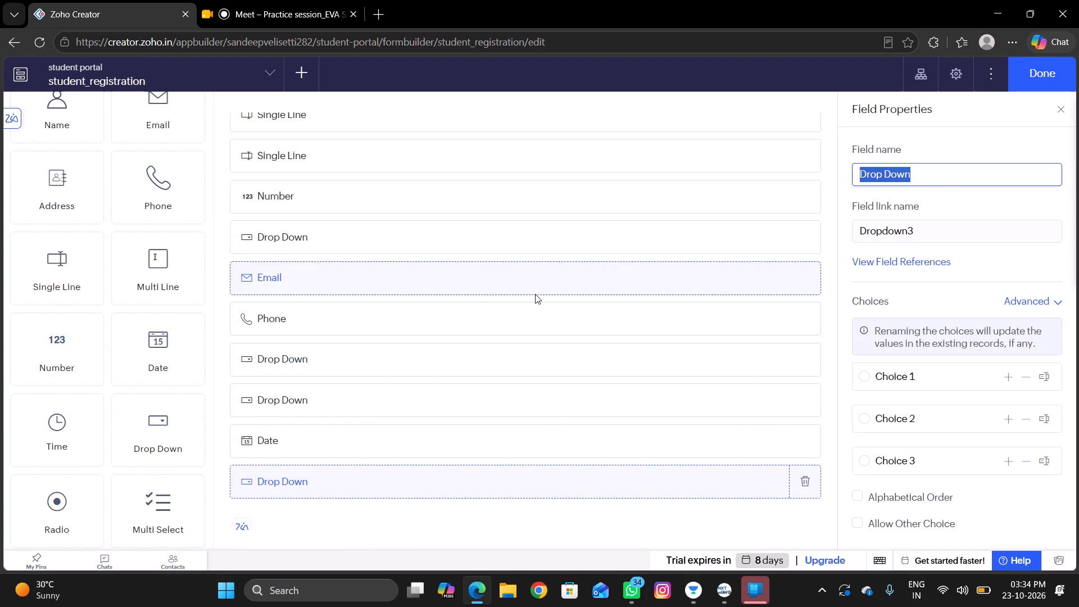
scroll(535, 294, up, 4)
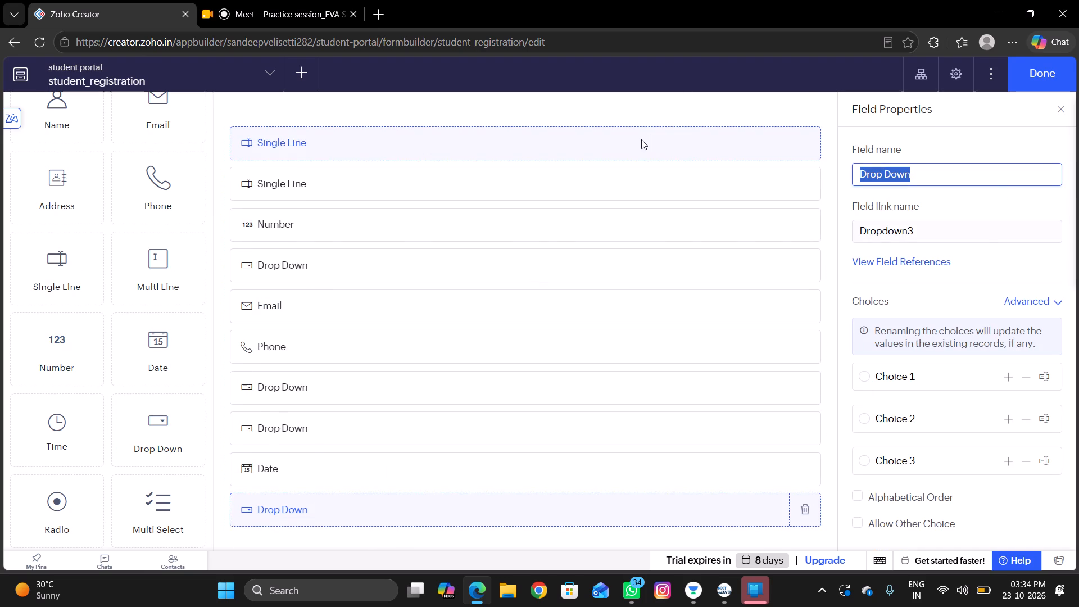
click(641, 139)
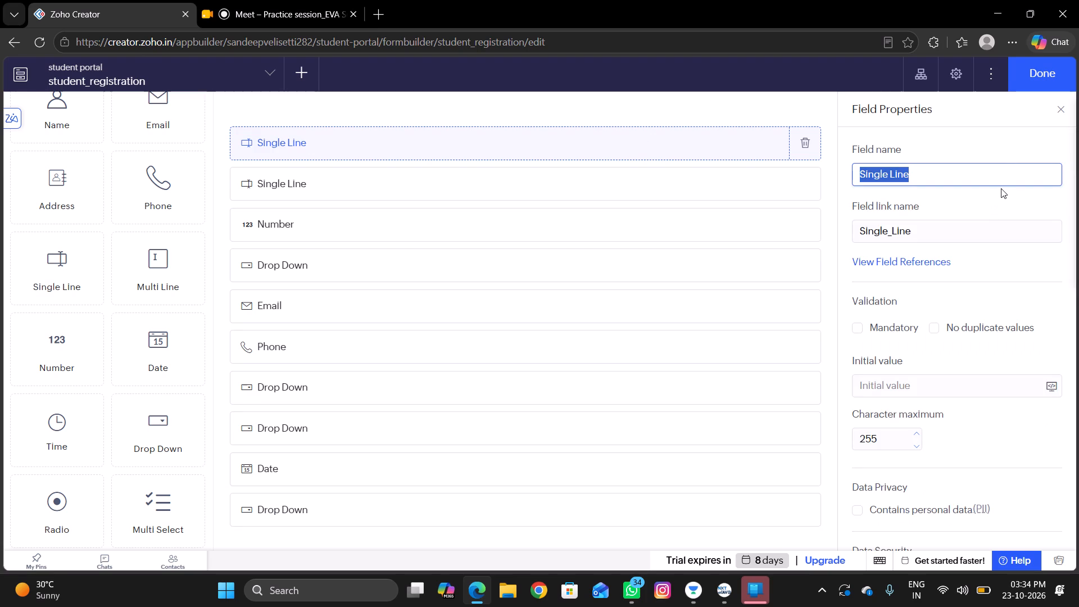
key(BackSpace)
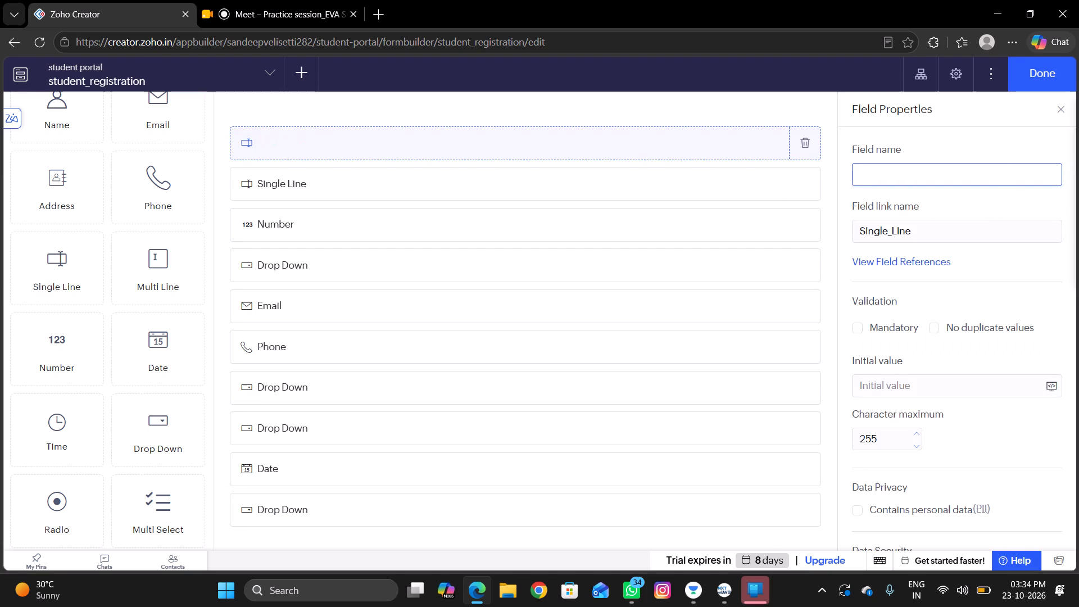
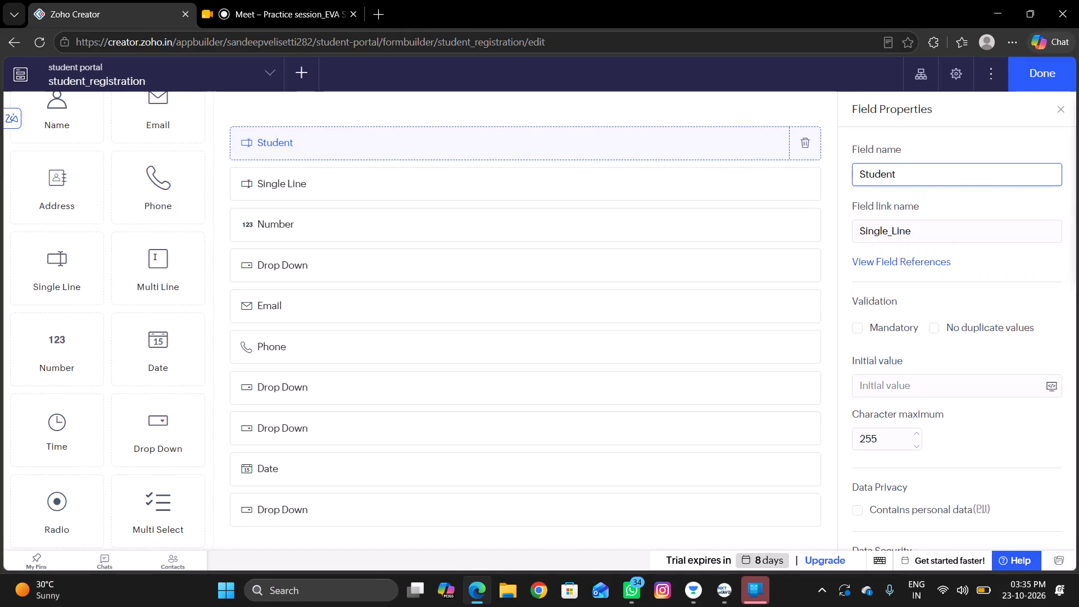
Name the first Single Line field Student_ID and rename the second Single Line field as Full_Name.
text(ID)
click(729, 183)
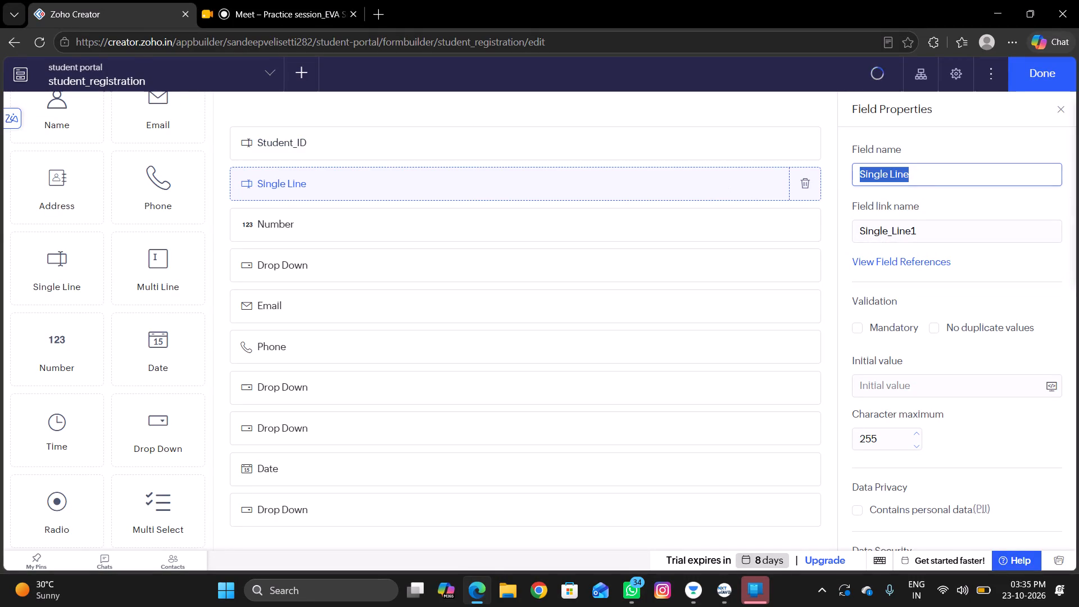
key(BackSpace)
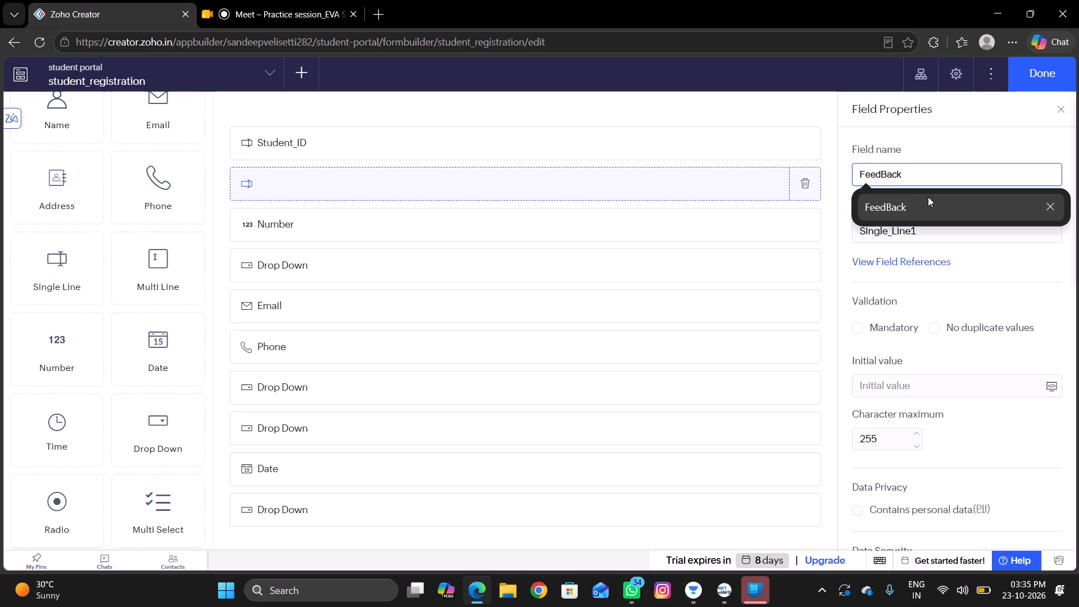
key(shift+underscore)
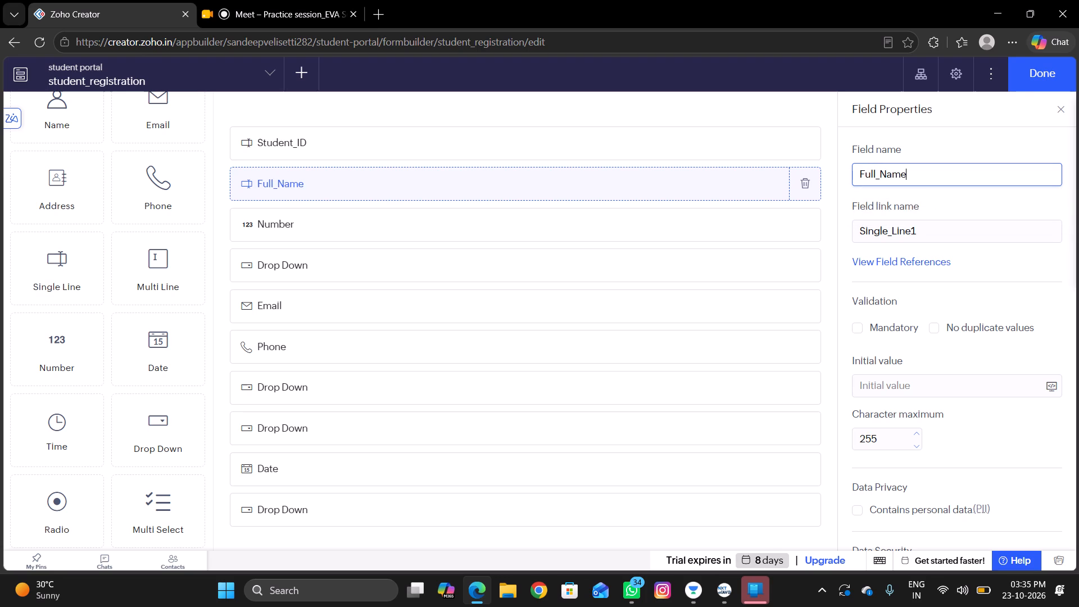
Rename the Number field as Age and the Drop Down field below it as Gender.
click(710, 236)
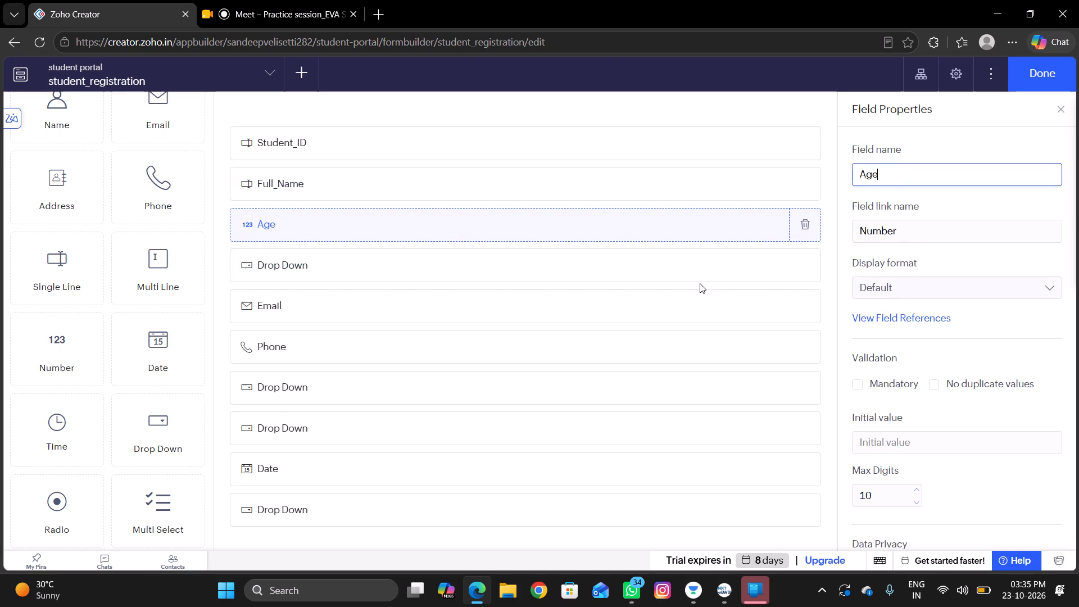
click(706, 267)
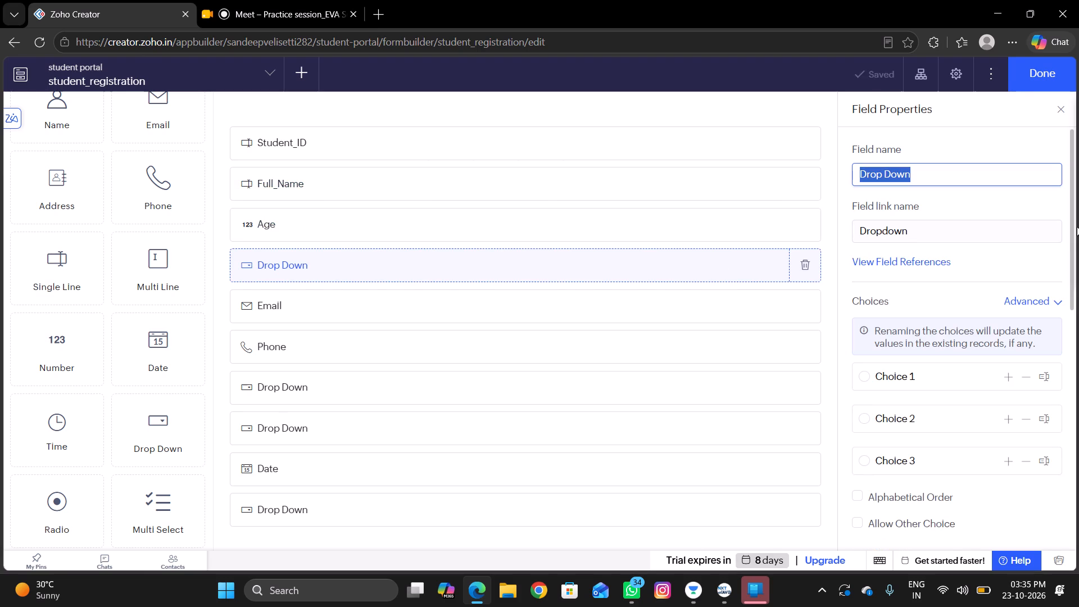
key(BackSpace)
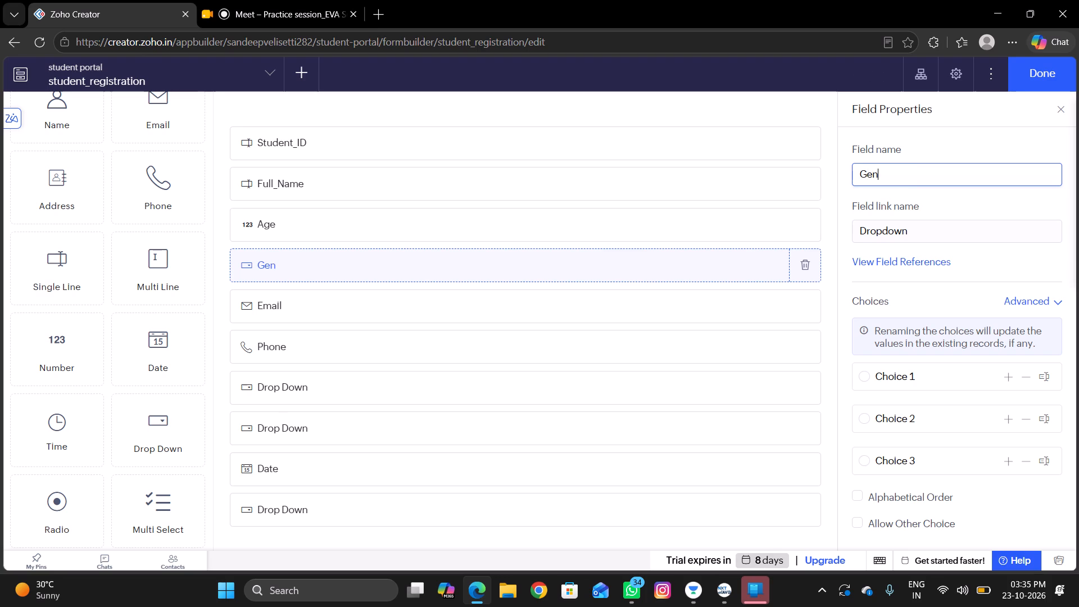
text(der)
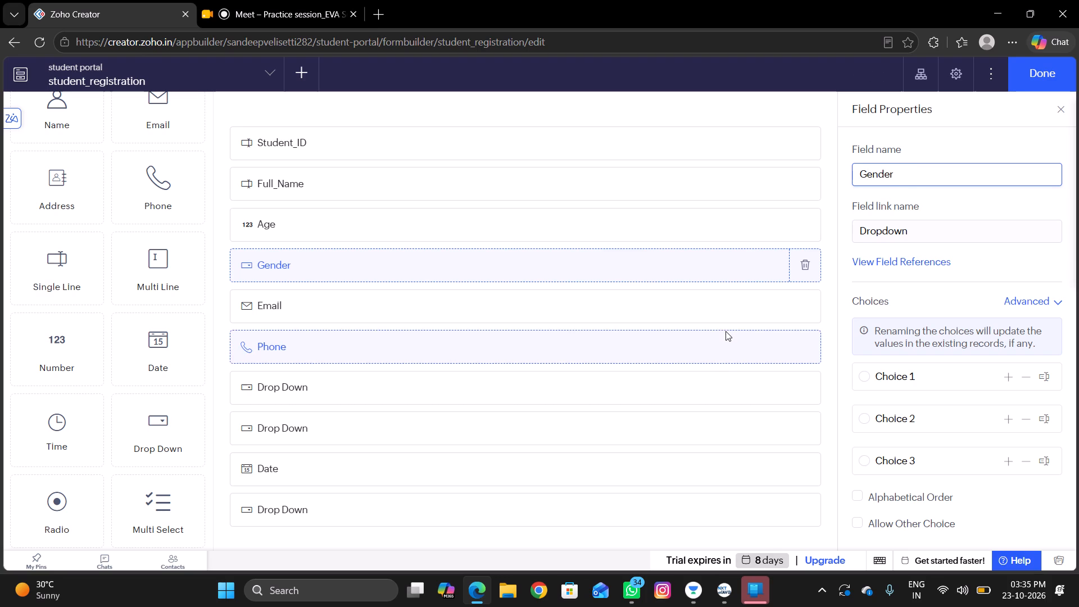
Rename the Phone field as Contact_Number, with a capital N.
click(700, 358)
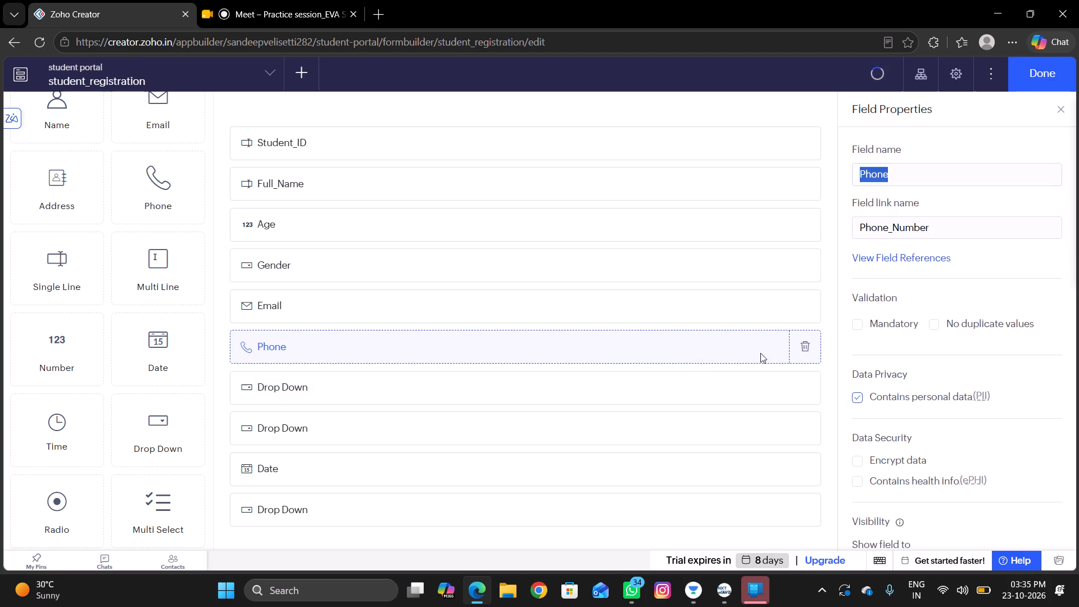
key(BackSpace)
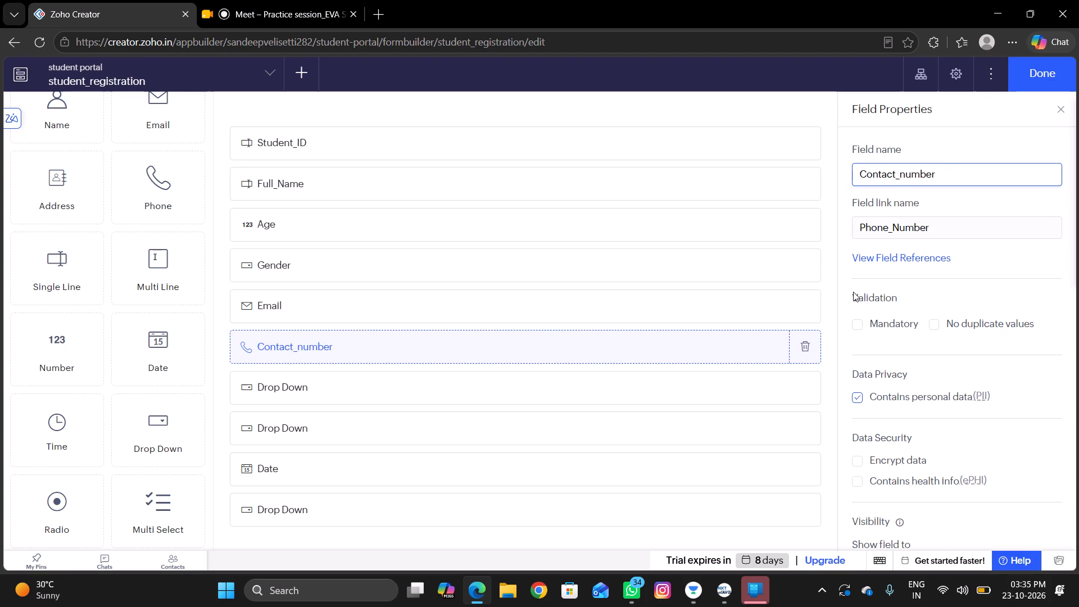
click(903, 177)
key(BackSpace)
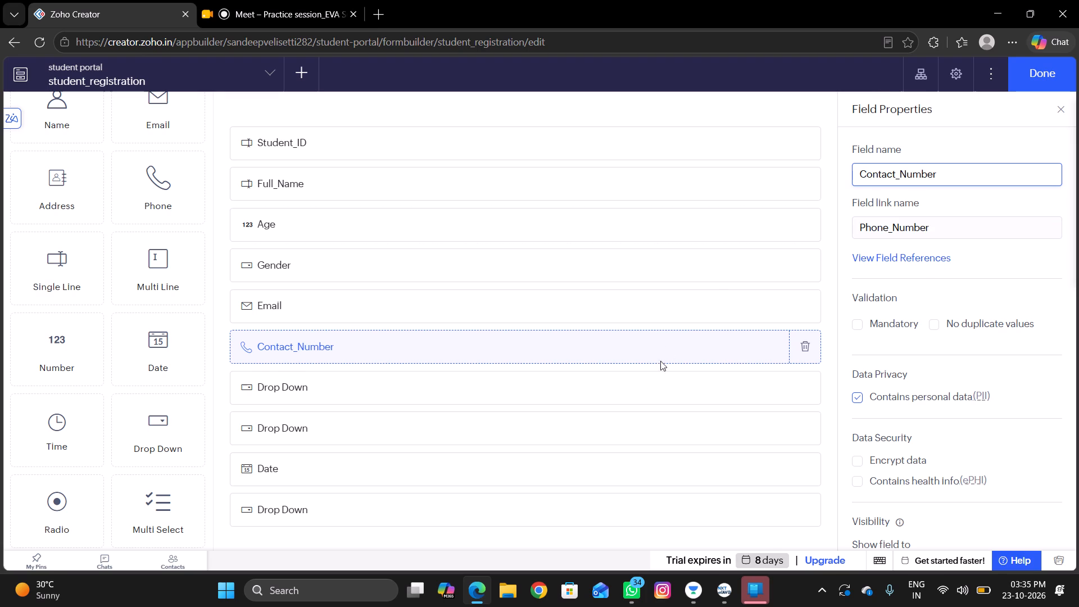
Rename the two Drop Down fields below Contact_Number as Department and Course, in that order.
click(642, 385)
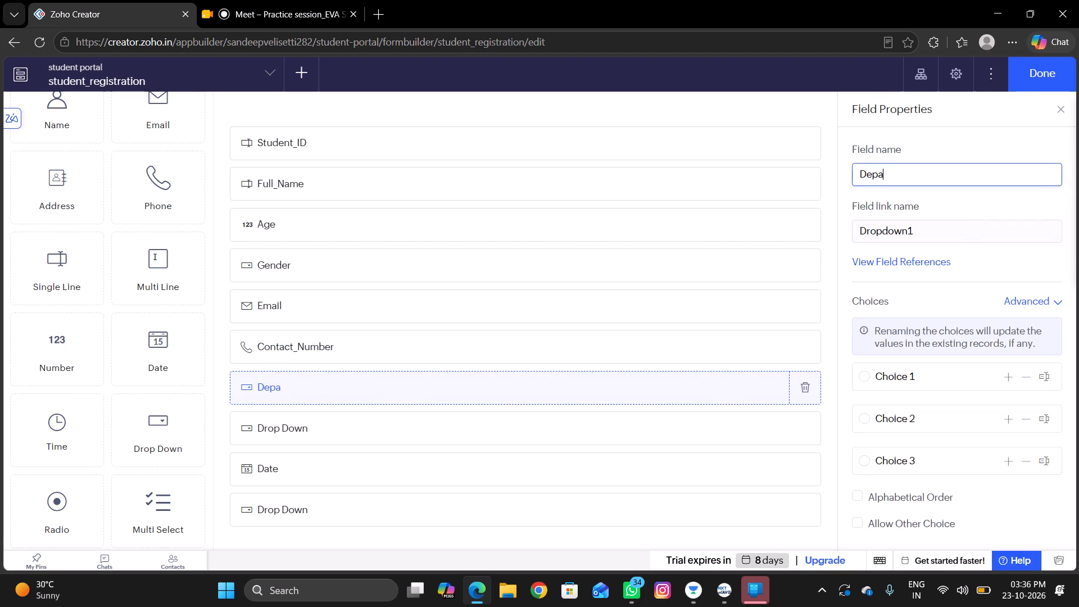
text(rtment)
click(656, 424)
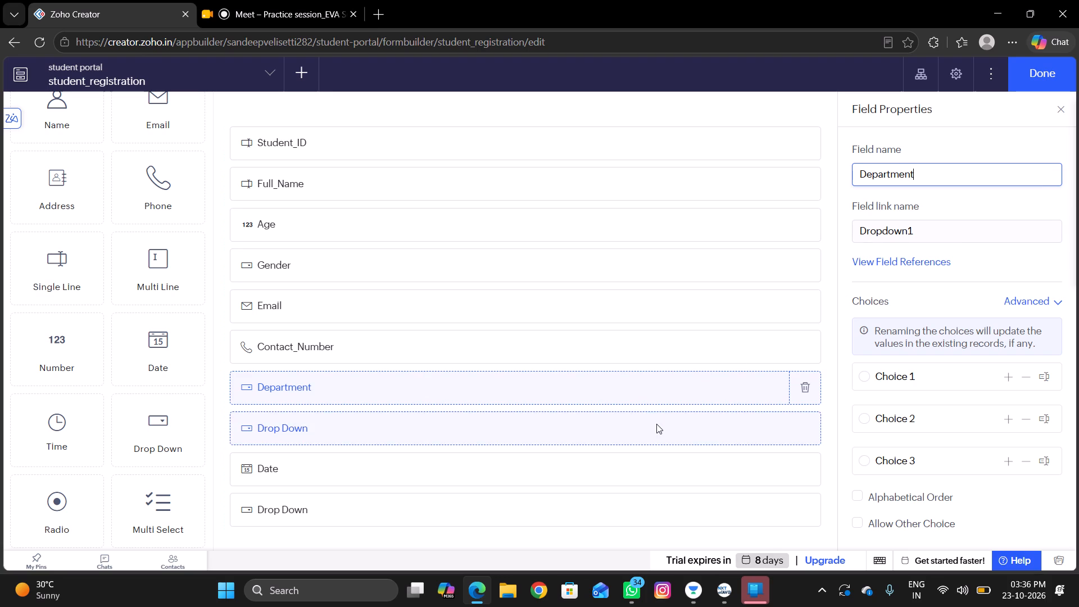
key(BackSpace)
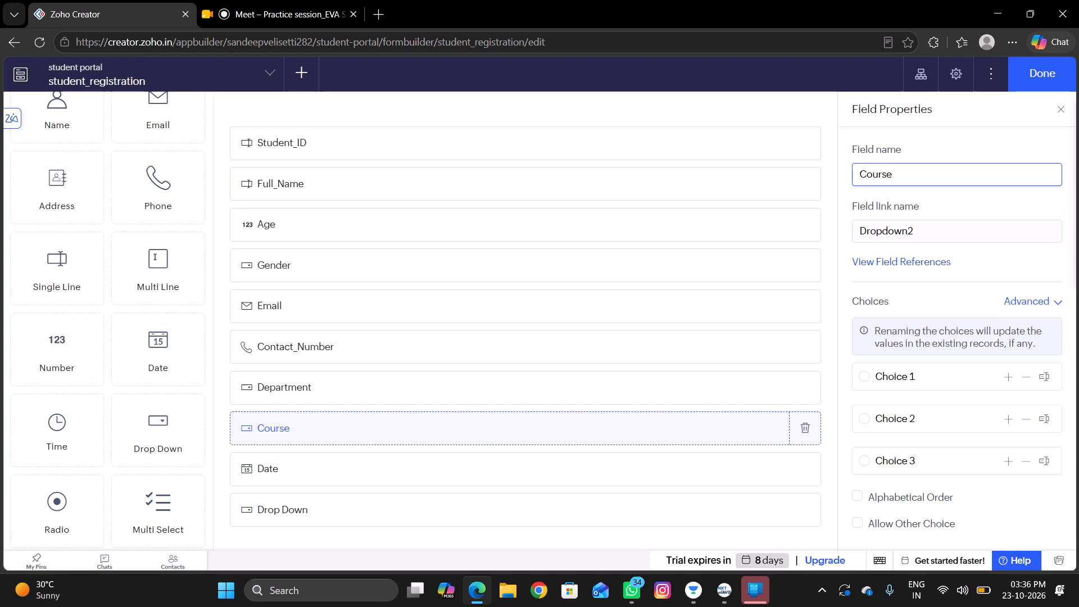
Rename the Date field as Registration_Date.
click(628, 472)
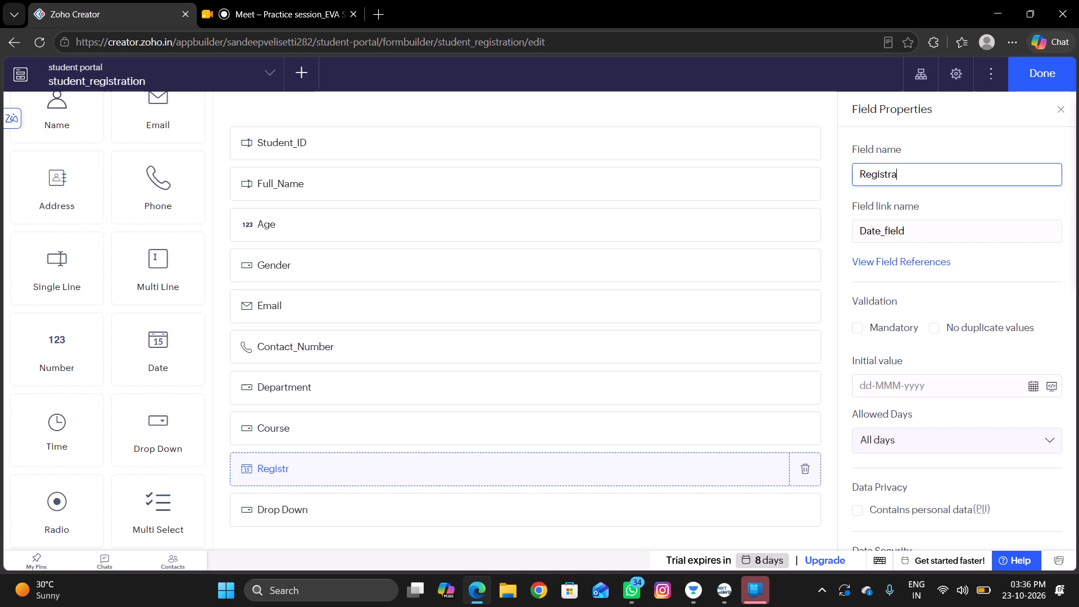
key(BackSpace)
text(ion_)
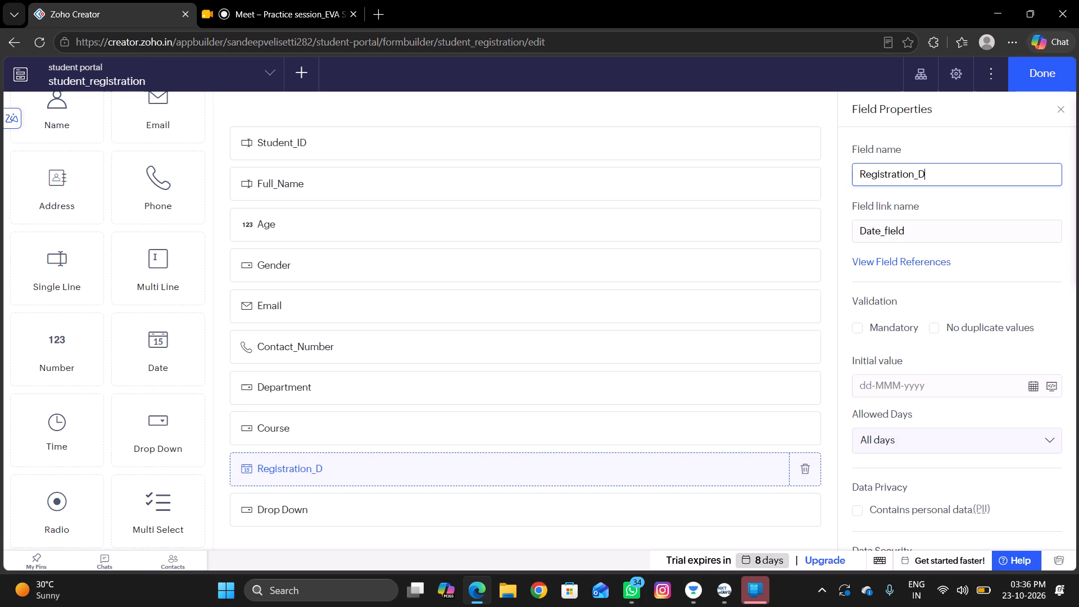
key(BackSpace)
key(BackSpace)
key(a)
text(te)
click(584, 534)
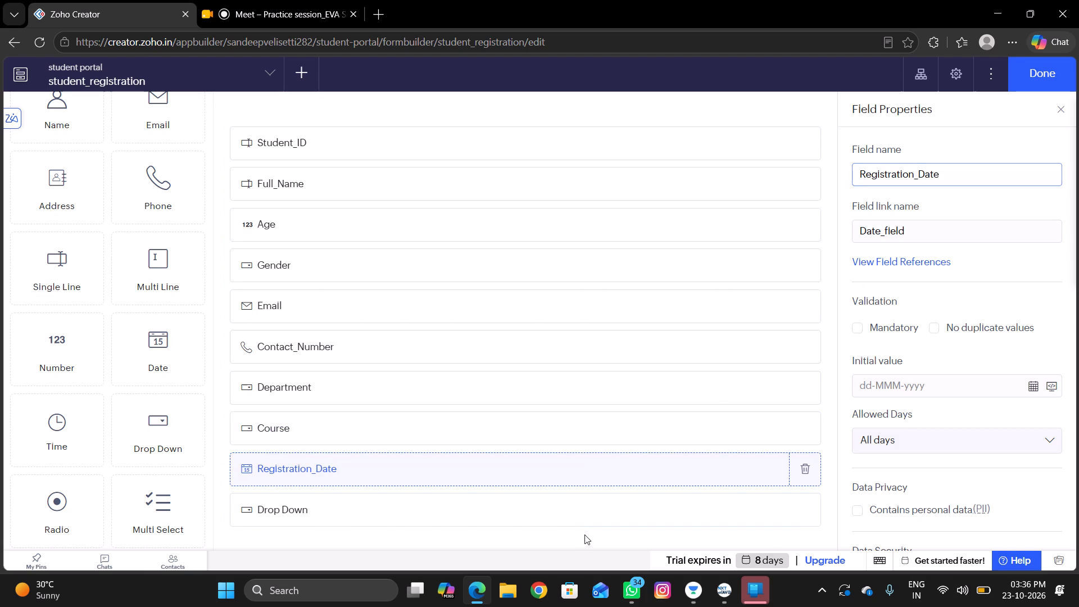
Rename the last Drop Down field, below Registration_Date, as Status.
click(601, 516)
key(BackSpace)
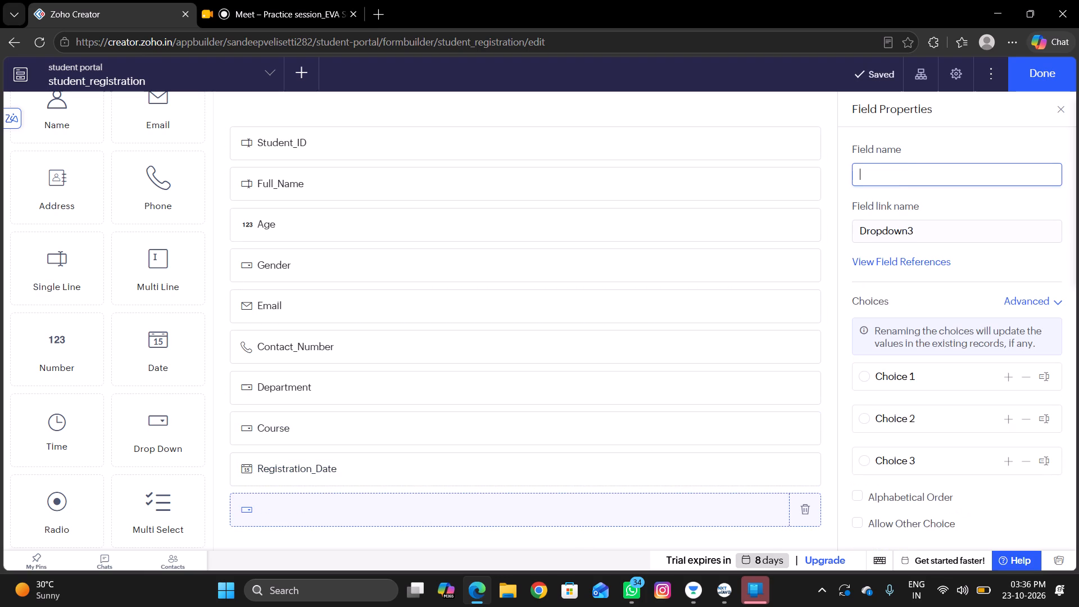
key(s)
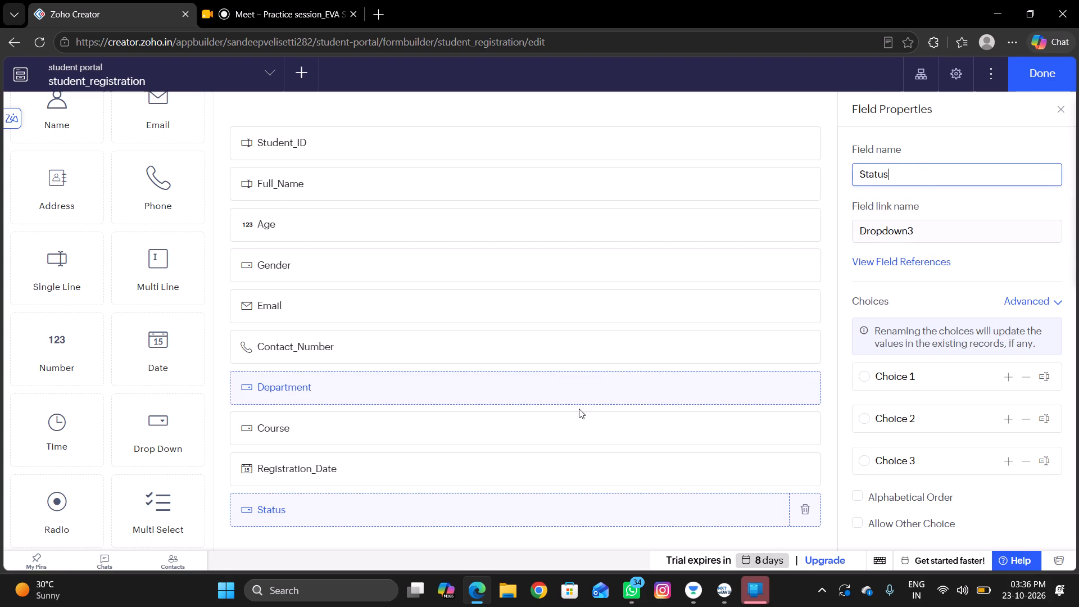
scroll(579, 409, down, 1)
scroll(579, 409, up, 2)
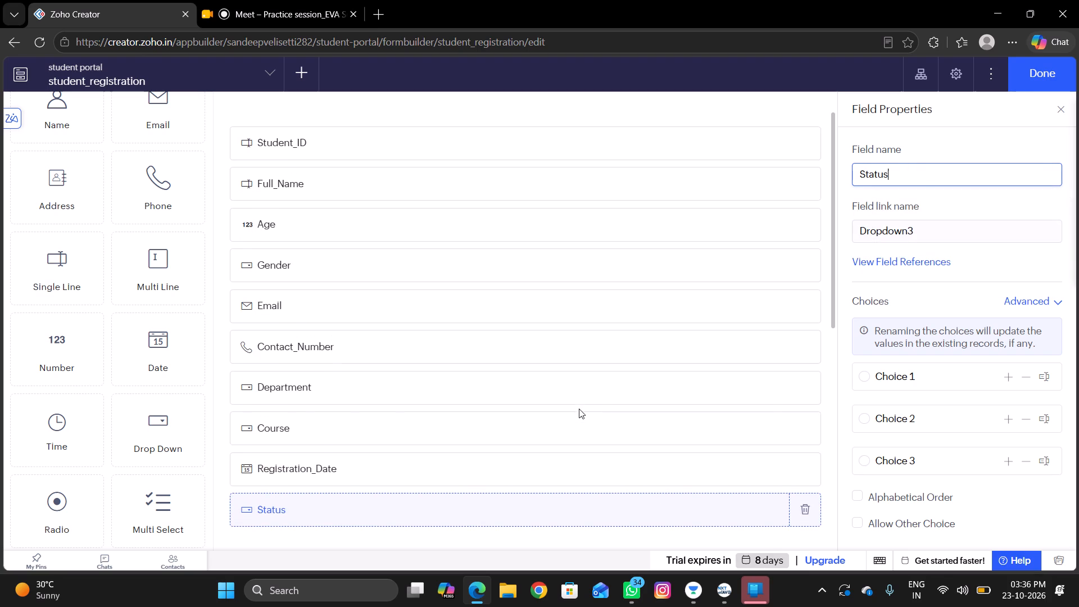
Rename the first choice of the Status field as Registered.
click(979, 387)
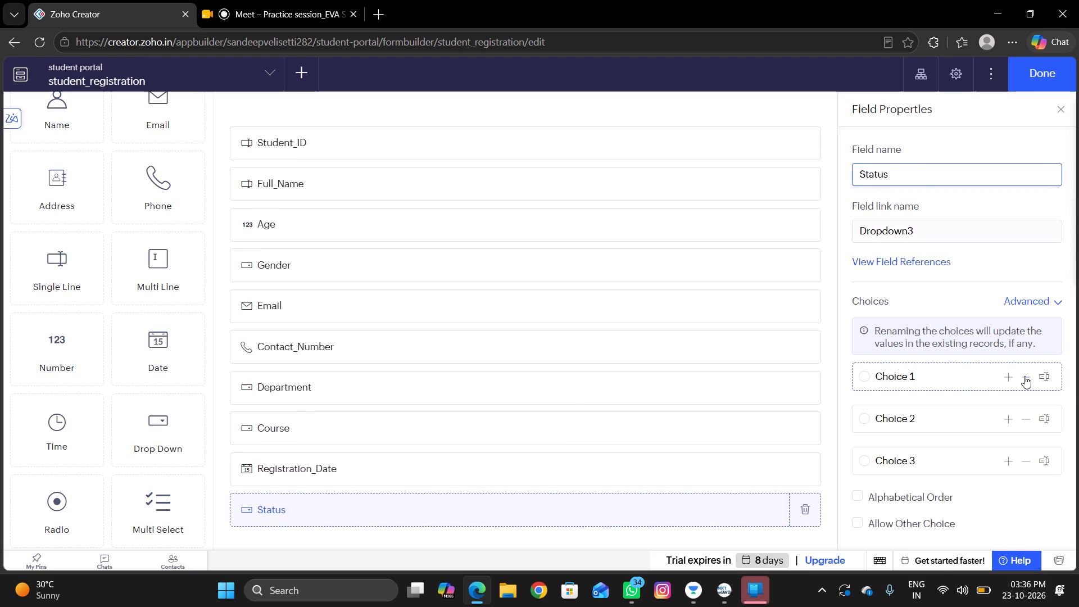
click(1047, 380)
click(959, 377)
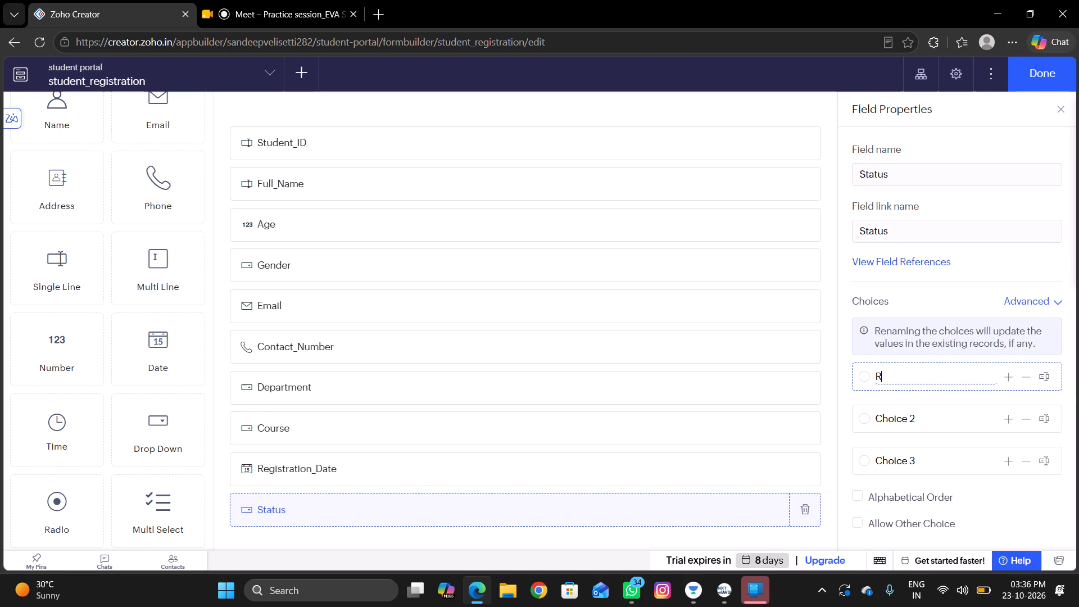
text(egius)
key(BackSpace)
key(BackSpace)
text(steres)
key(BackSpace)
key(d)
Rename the second choice of the Status field as Verified.
click(1046, 422)
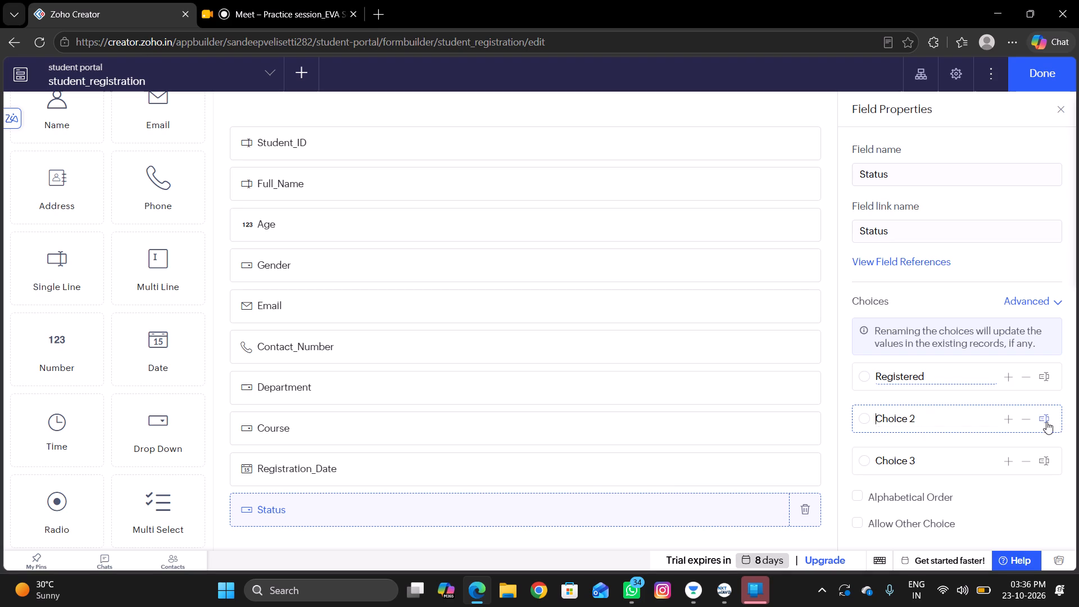
drag(942, 420, 867, 413)
key(BackSpace)
key(BackSpace)
key(BackSpace)
text(fir)
key(BackSpace)
text(ed)
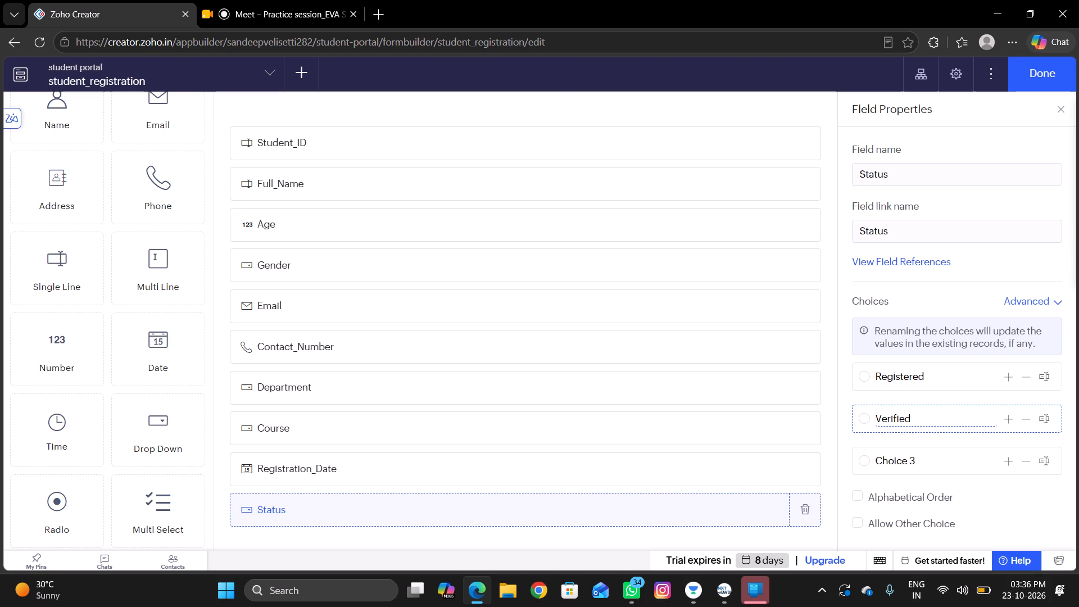
Rename the third choice of the Status field as Rejected.
click(1042, 460)
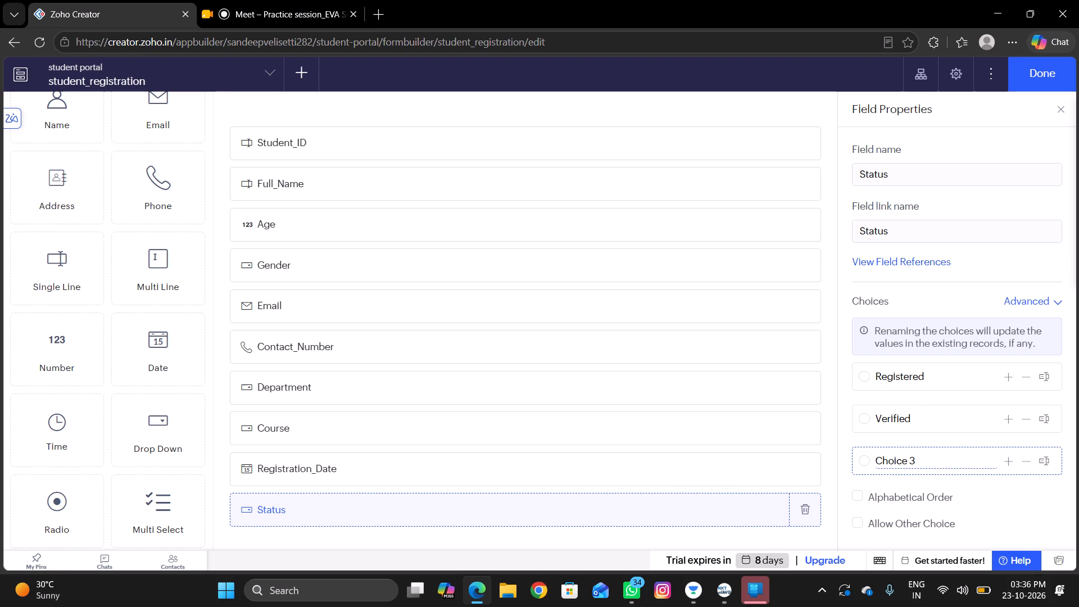
drag(955, 462, 832, 451)
key(BackSpace)
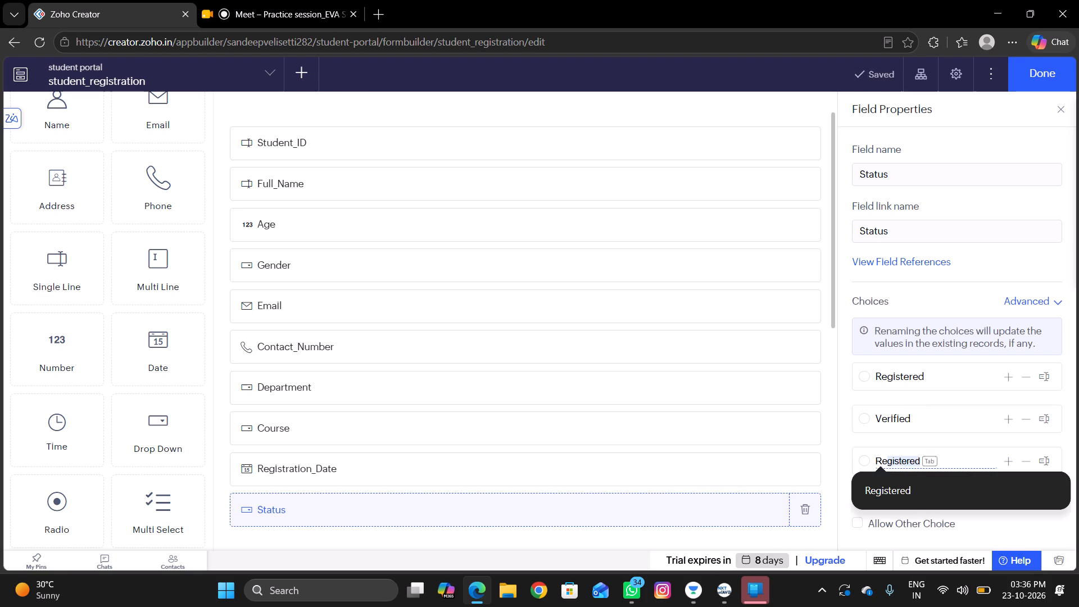
key(BackSpace)
key(BackSpace)
text(jected)
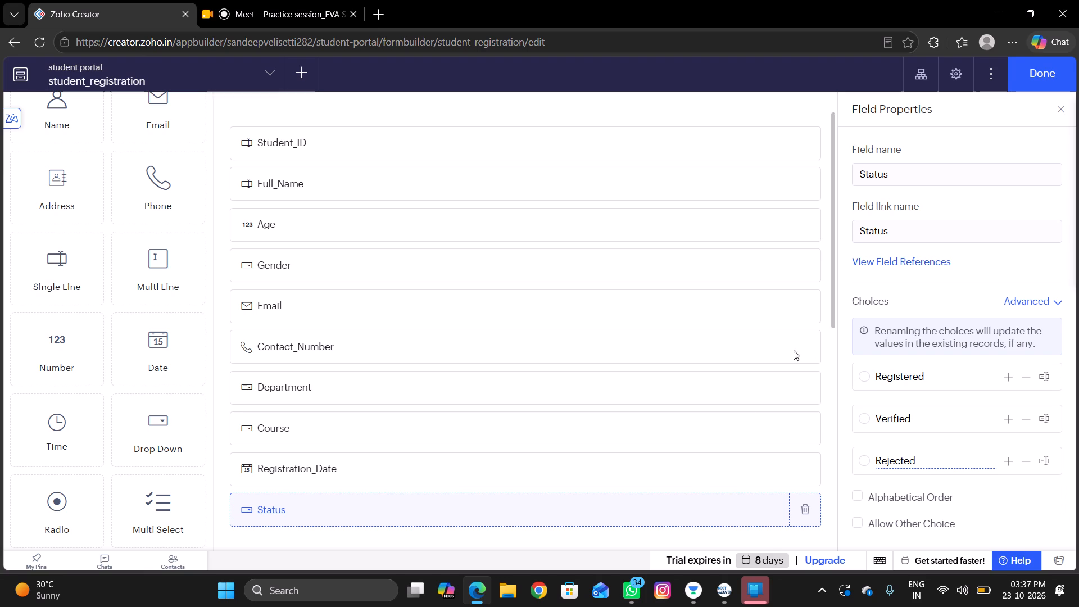
scroll(590, 305, up, 4)
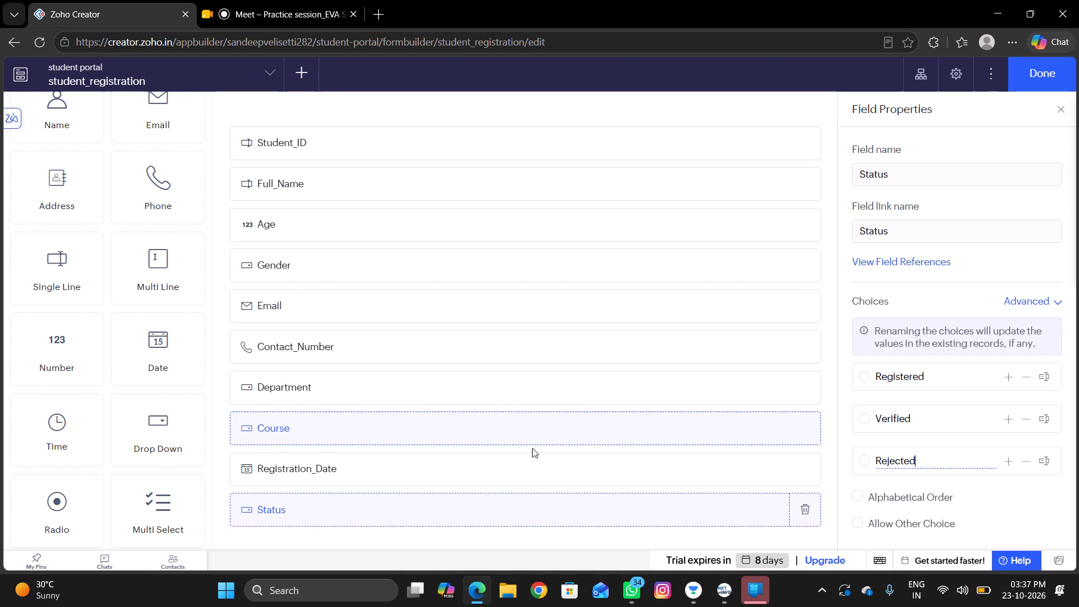
Rename the first choice of the Course field as BSc.
click(514, 474)
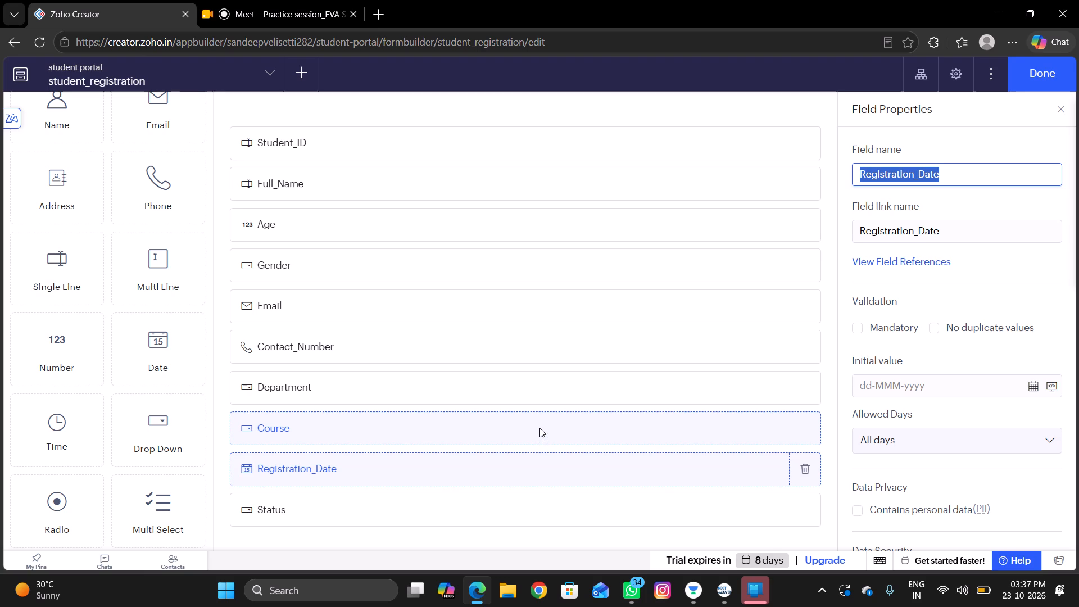
click(527, 432)
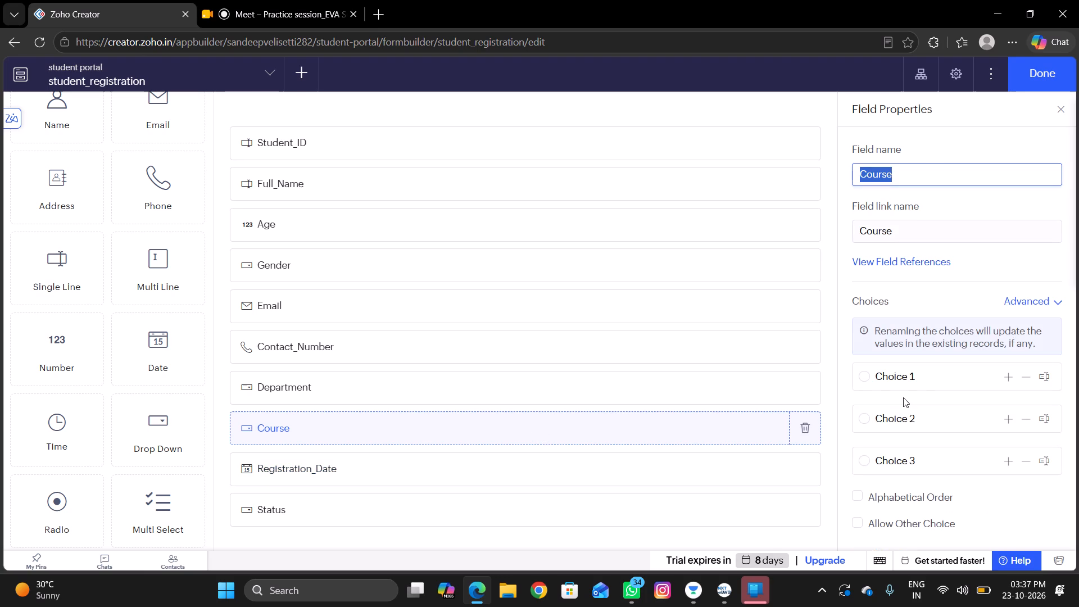
click(1046, 378)
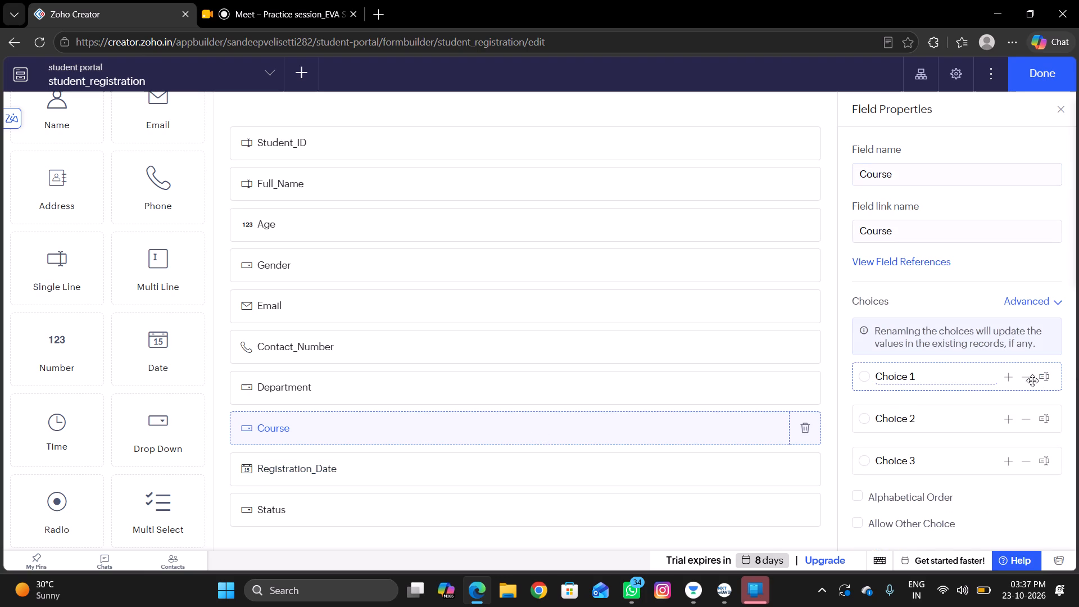
drag(980, 377, 844, 375)
key(BackSpace)
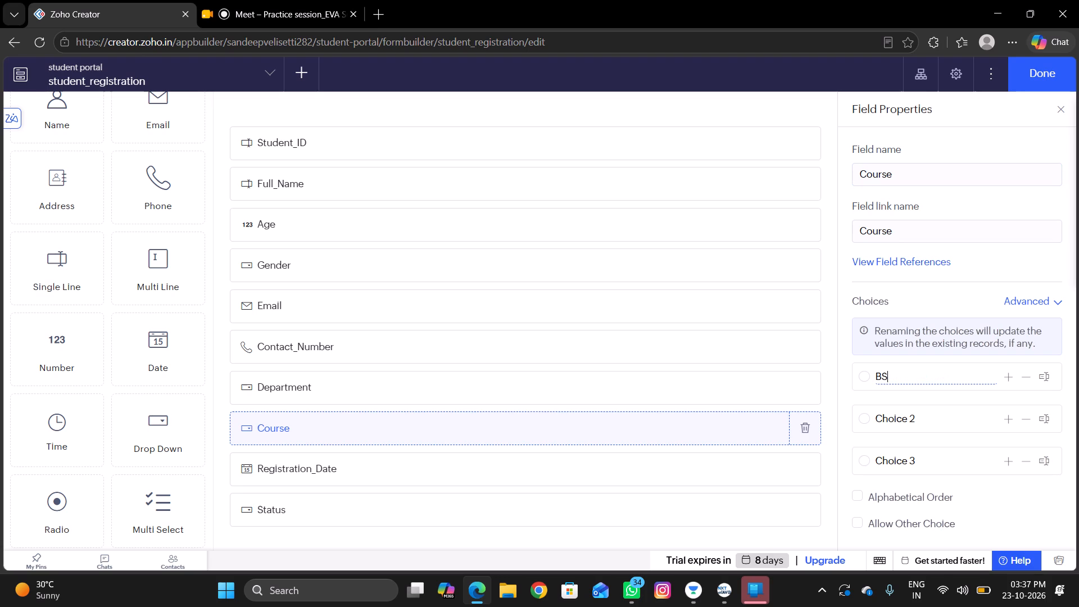
Rename the second choice of the Course field as BCom.
drag(942, 424, 938, 422)
drag(938, 422, 888, 428)
click(1049, 422)
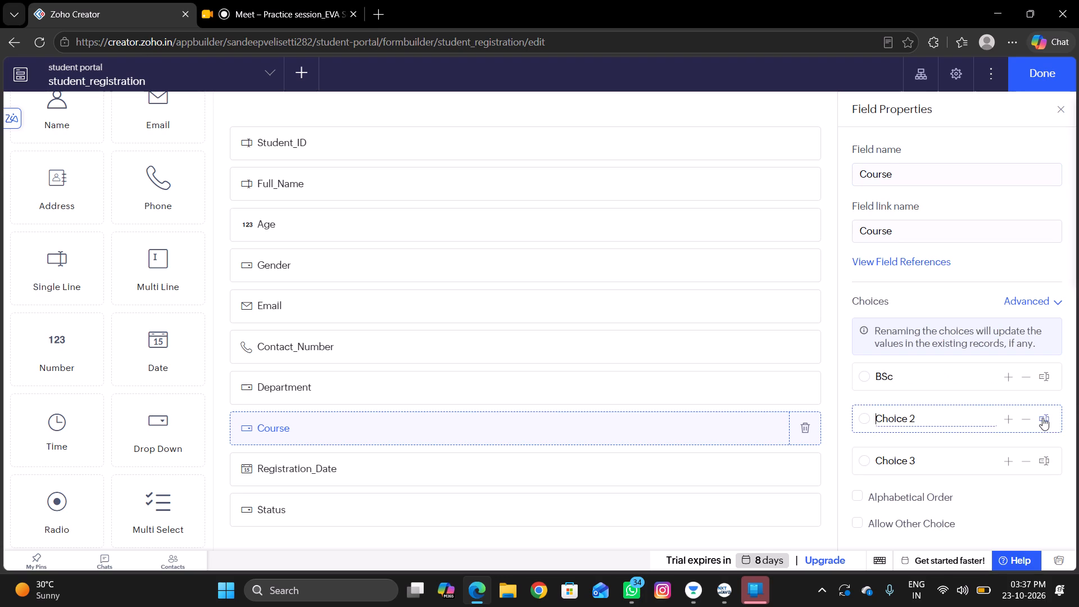
drag(987, 420, 845, 404)
key(BackSpace)
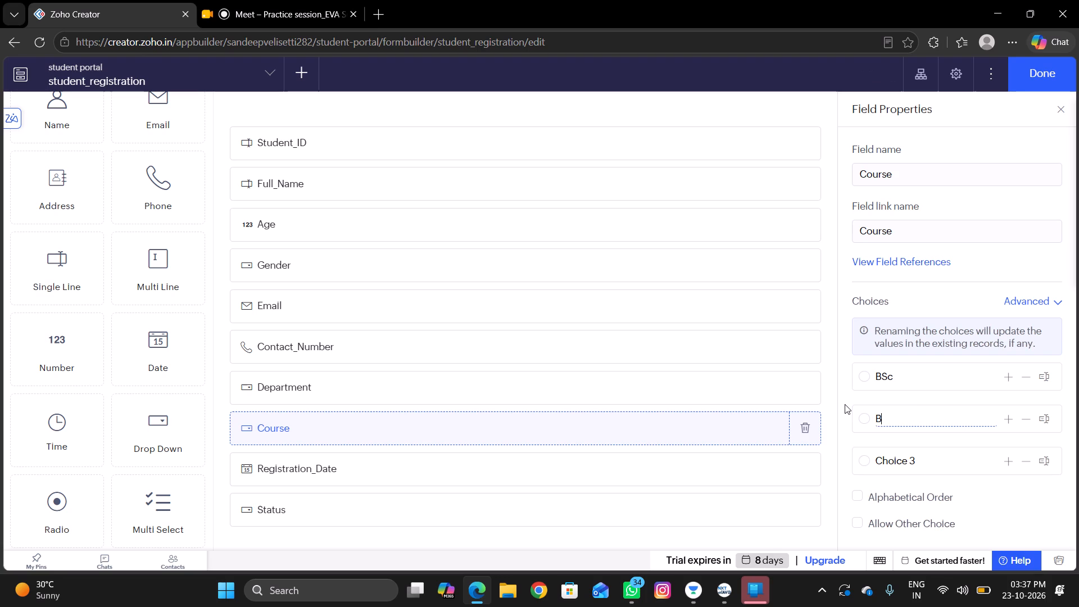
text(om)
Rename the third choice of the Course field as BA.
click(1046, 464)
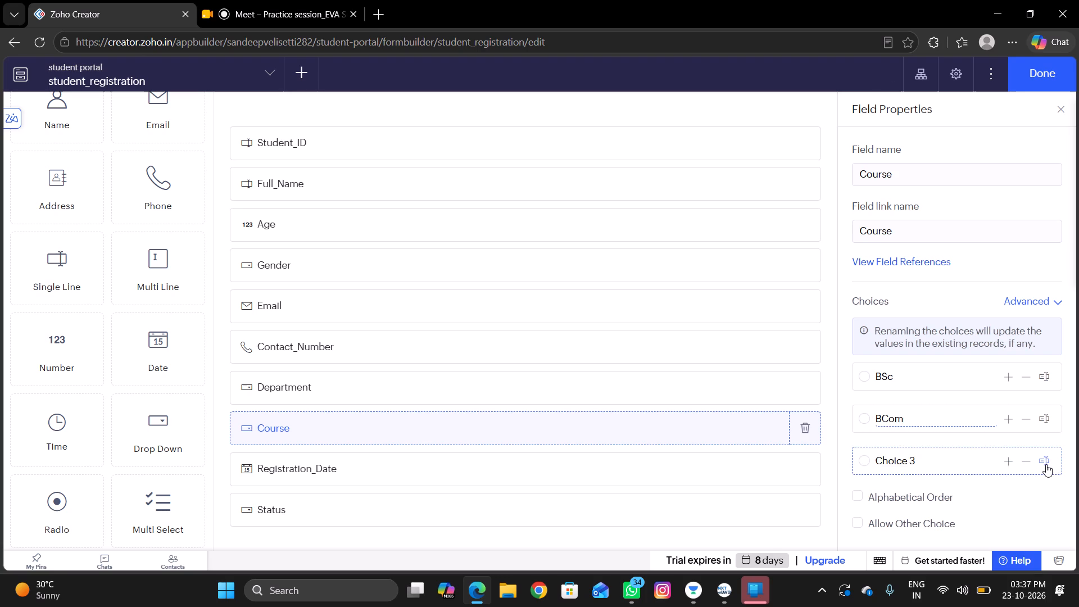
drag(949, 464, 872, 466)
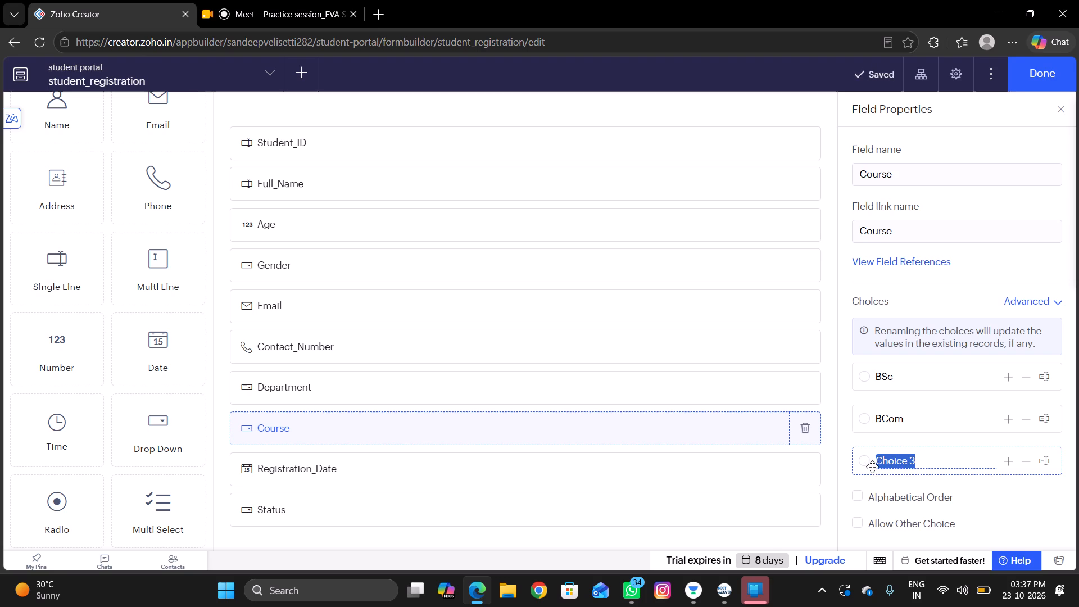
key(BackSpace)
text(BA)
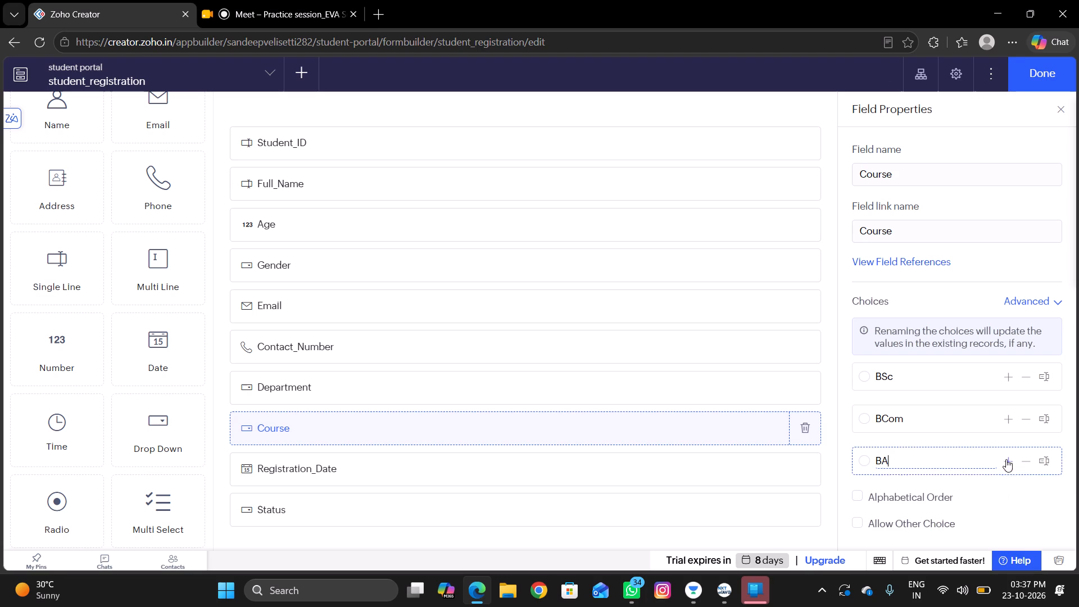
Add two more choices below BA in the Course field and name the first of them Computer Science.
click(1007, 460)
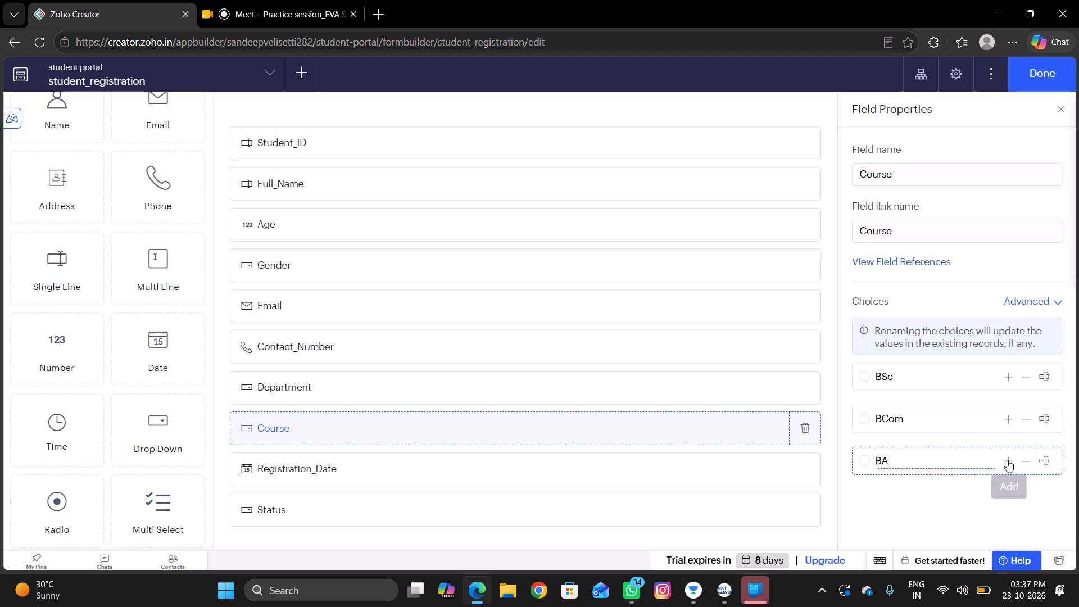
click(1007, 460)
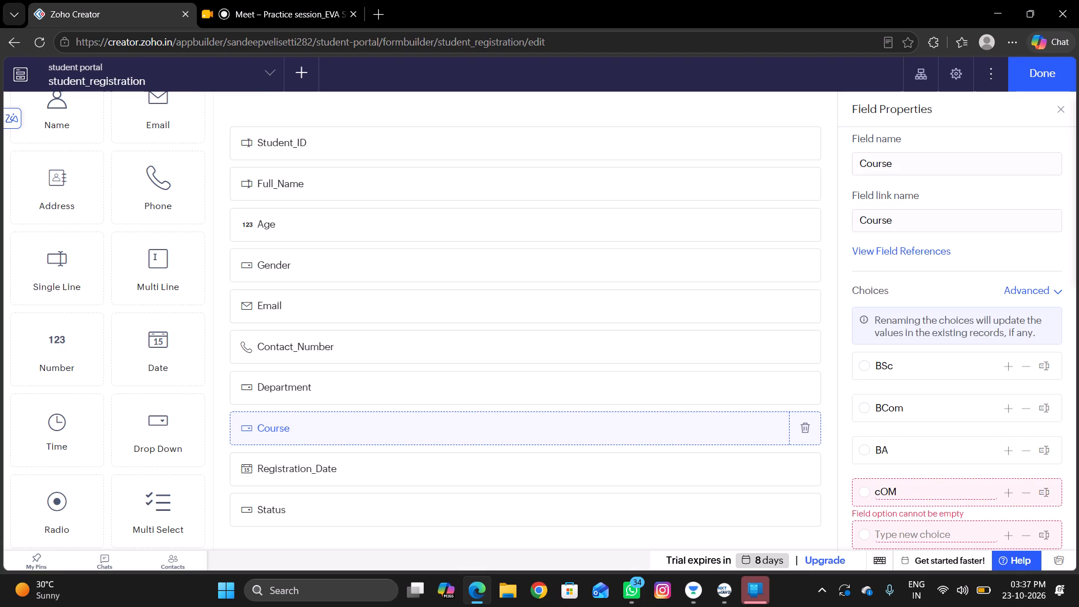
key(c)
key(BackSpace)
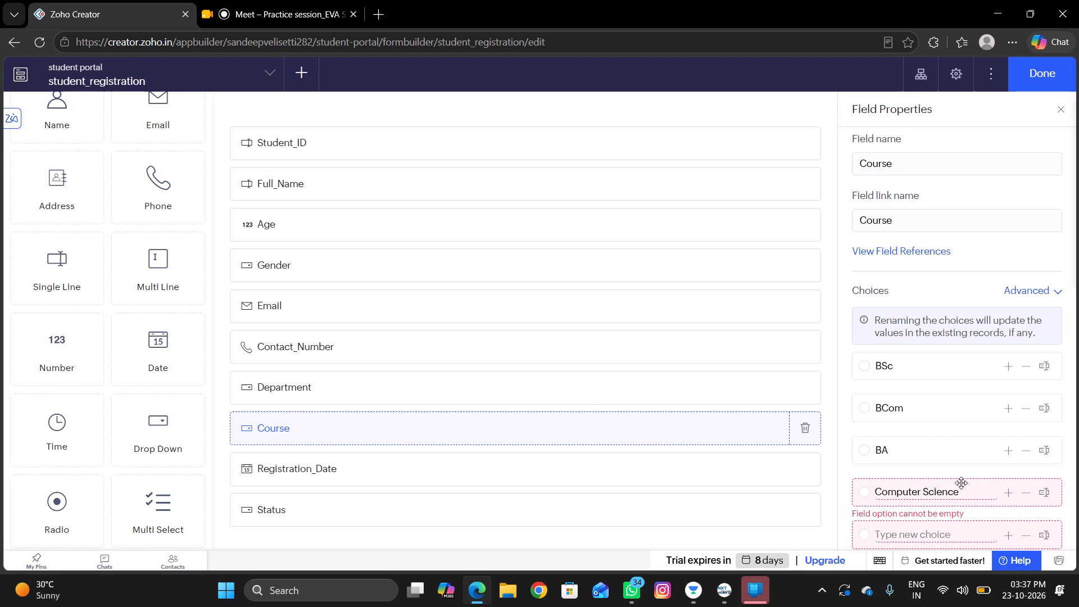
Name the empty last choice of the Course field Economics.
scroll(969, 481, down, 1)
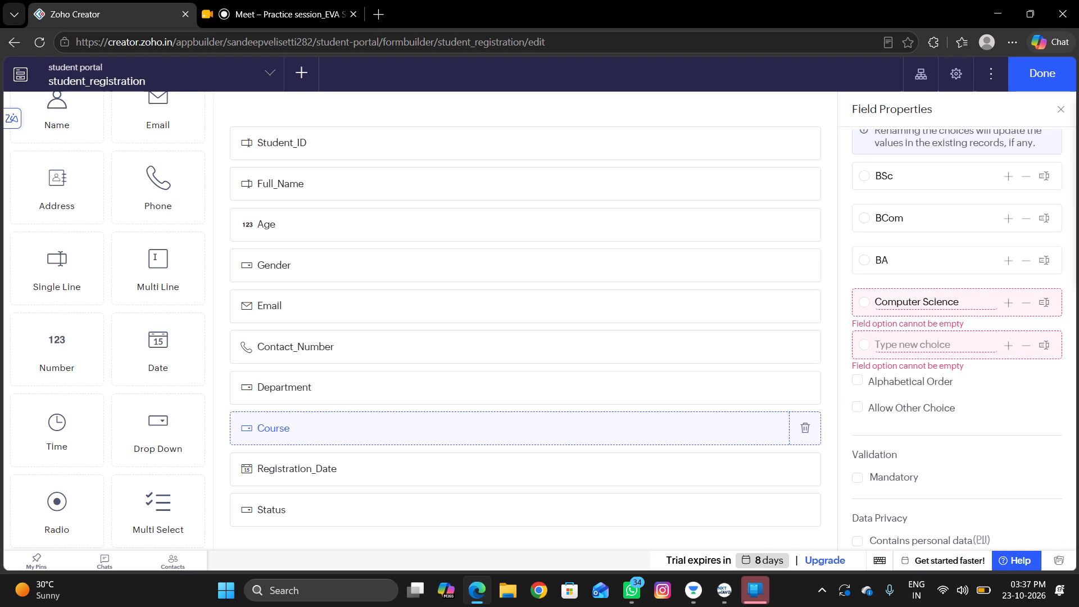
click(930, 354)
click(931, 346)
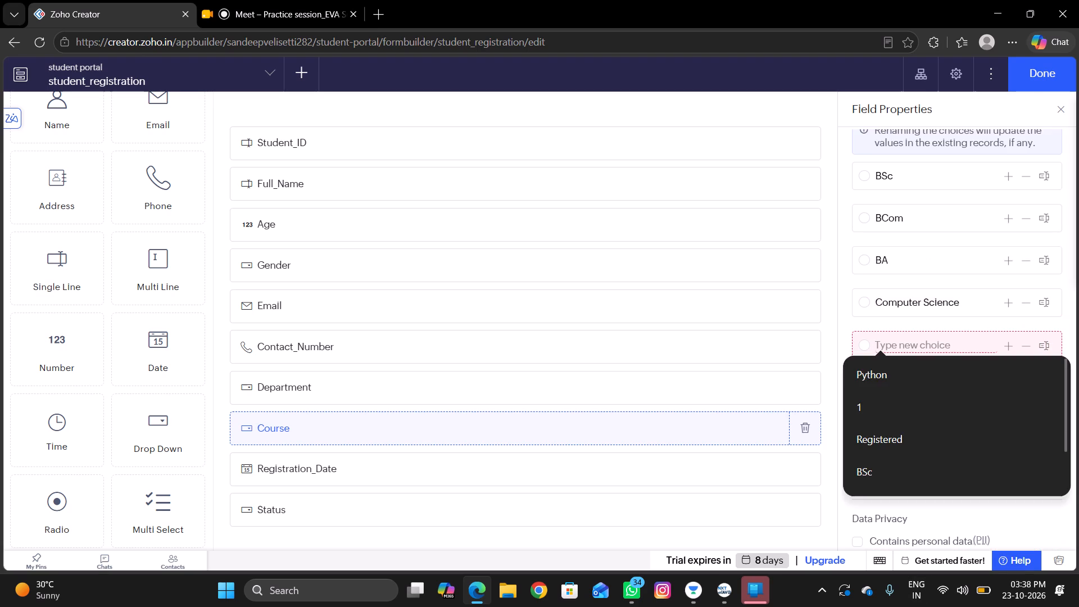
key(e)
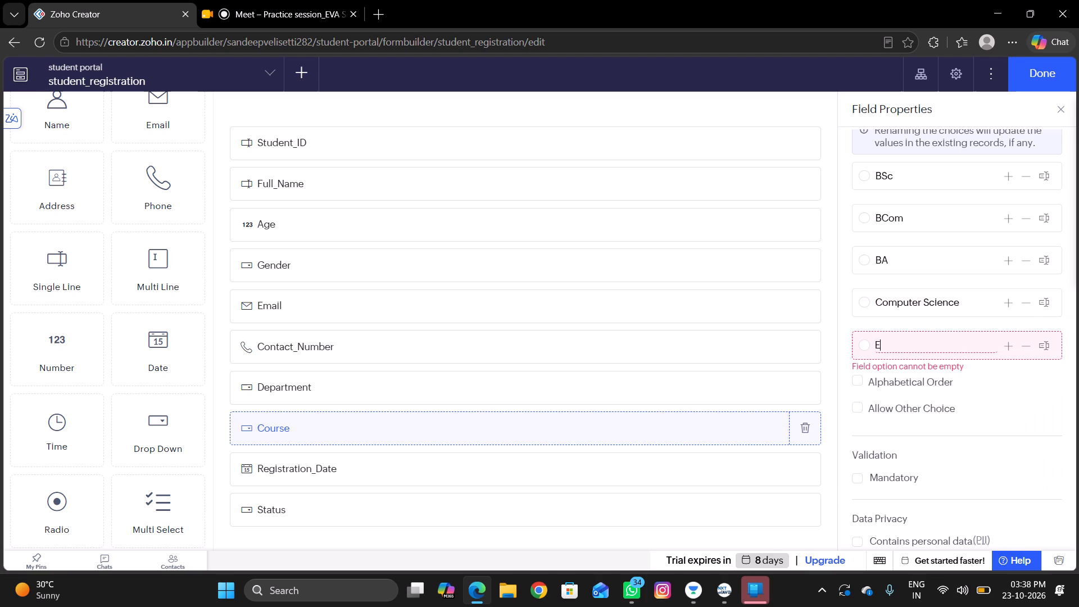
text(conomics)
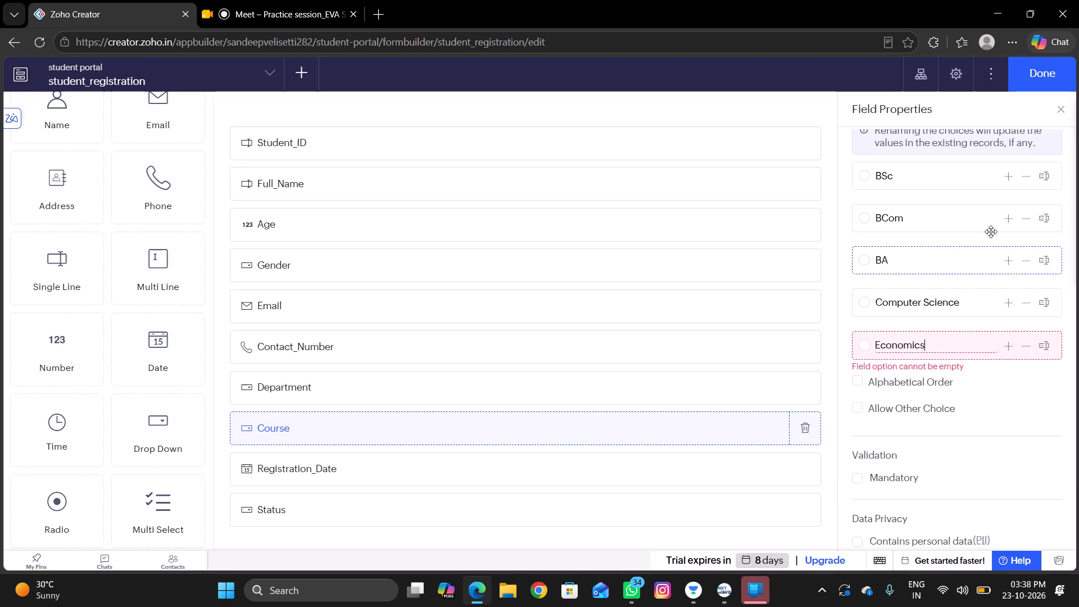
Rename the first choice of the Department field as Science.
scroll(899, 314, up, 1)
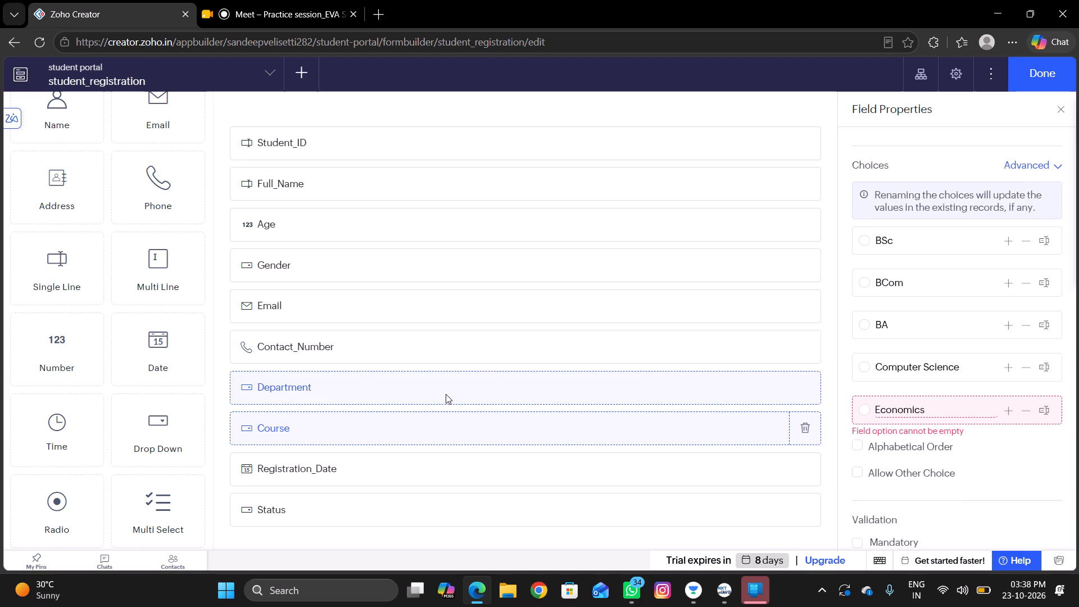
click(446, 394)
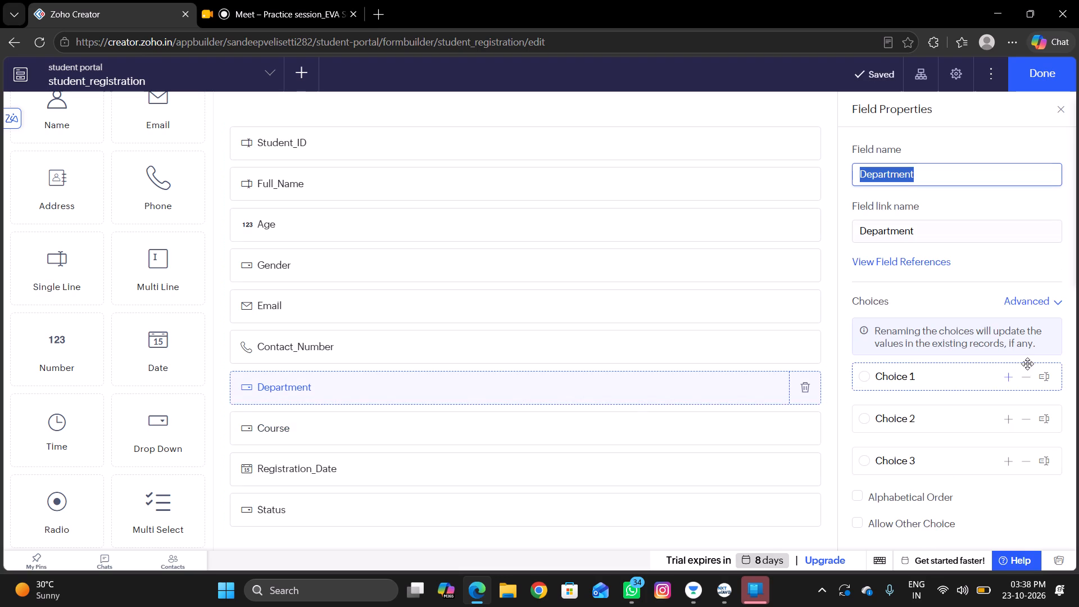
click(1046, 379)
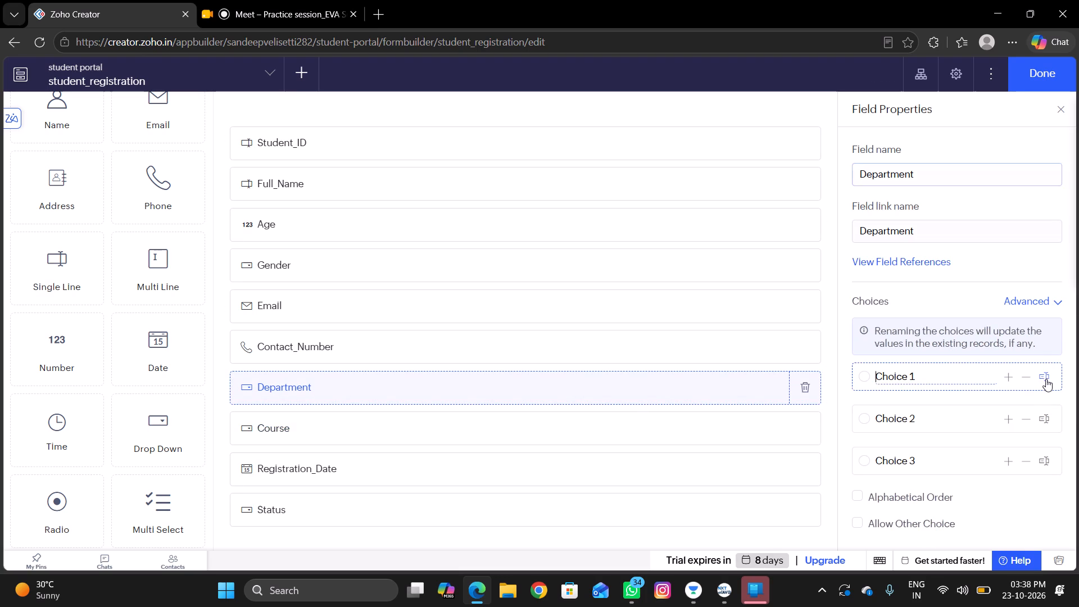
key(BackSpace)
click(989, 378)
double_click(989, 378)
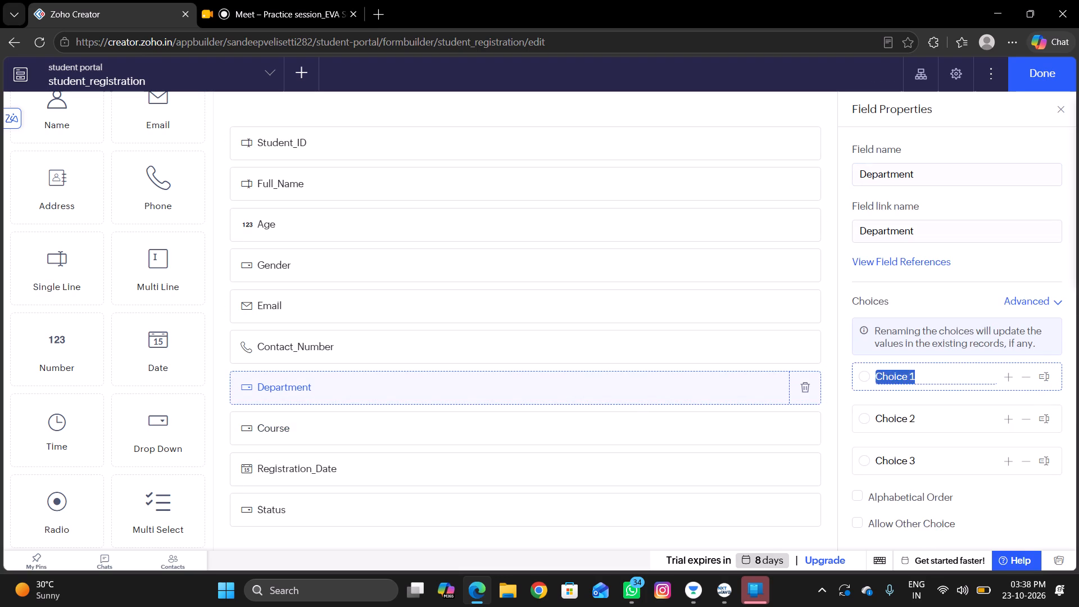
key(BackSpace)
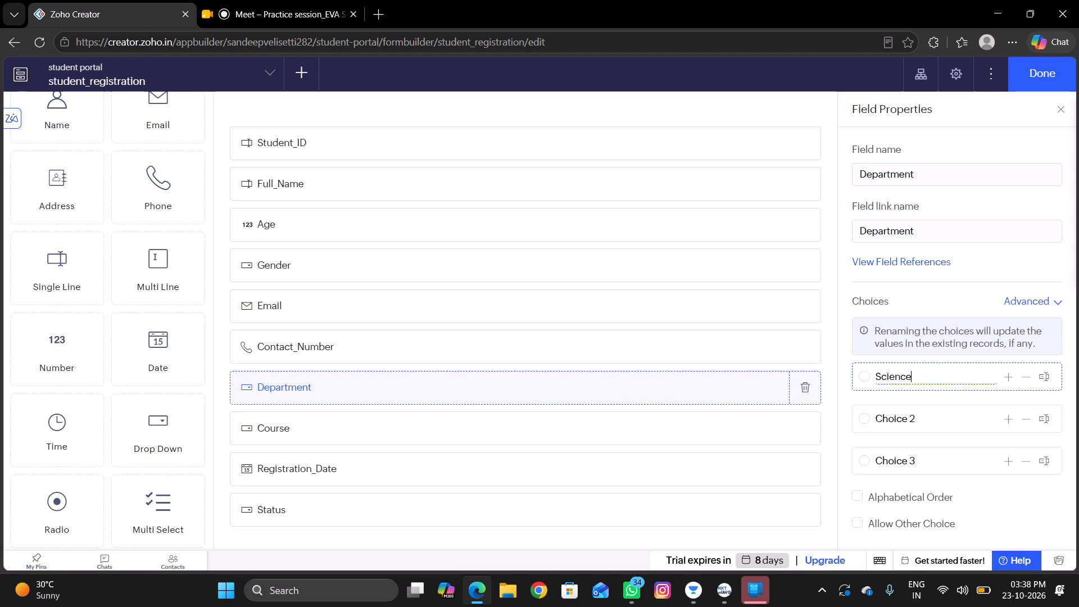
Rename the second choice of the Department field as Commerce.
click(1046, 419)
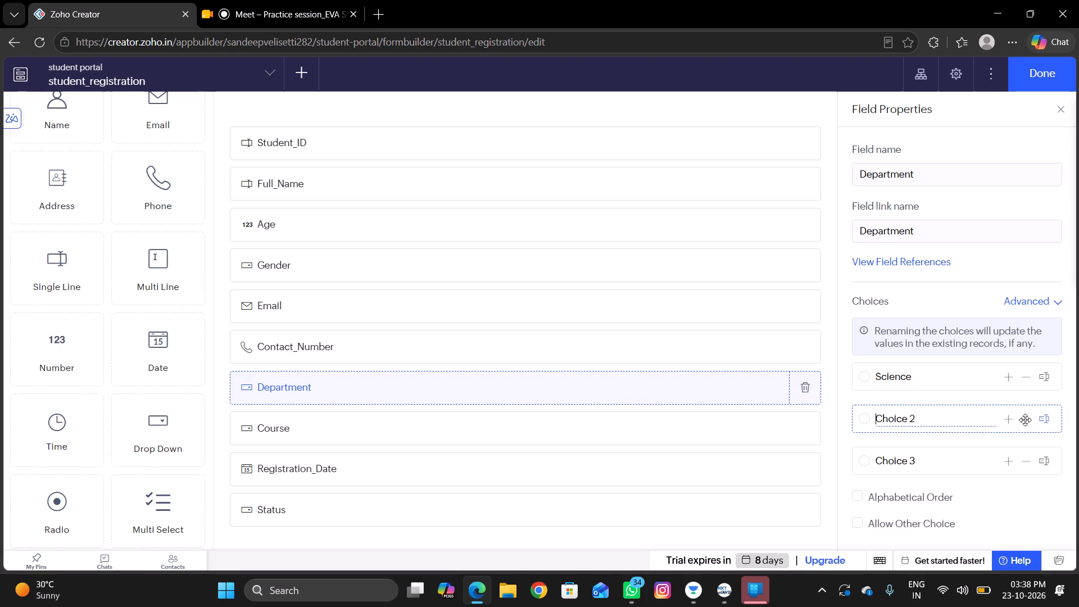
click(986, 417)
key(BackSpace)
key(BackSpace)
key(BackSpace)
key(BackSpace)
key(BackSpace)
key(BackSpace)
key(BackSpace)
key(BackSpace)
key(BackSpace)
key(BackSpace)
key(BackSpace)
key(BackSpace)
key(BackSpace)
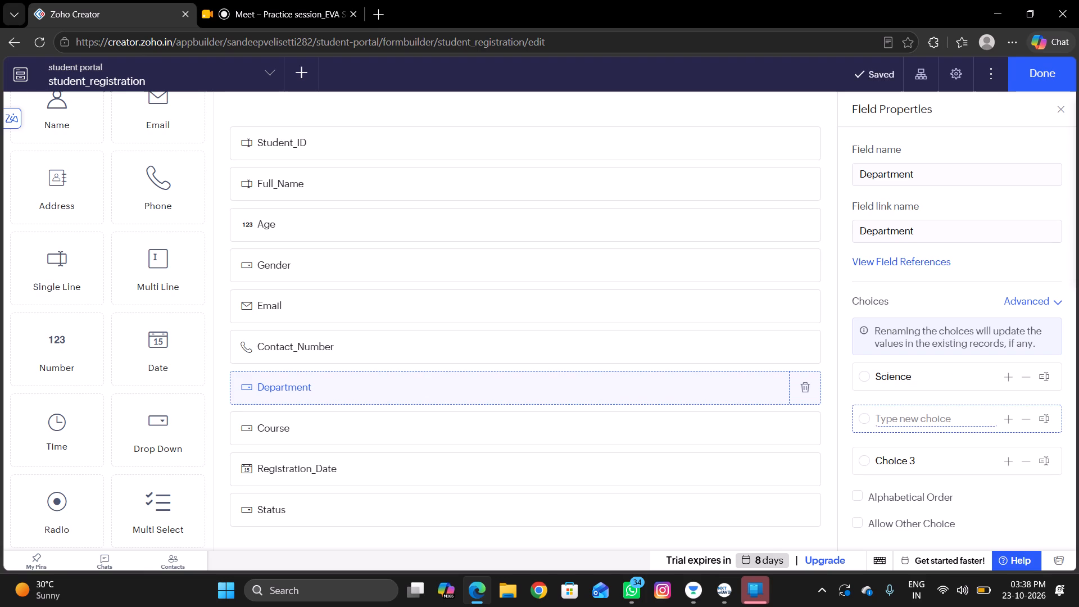
key(c)
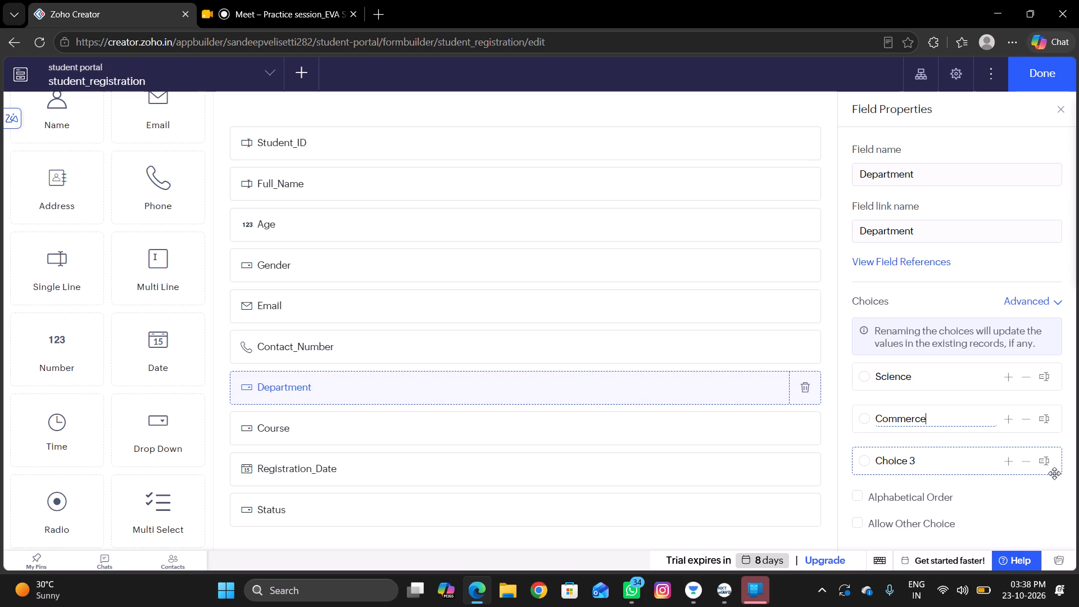
Rename the third choice of the Department field as Humanities.
click(1043, 461)
click(976, 464)
double_click(976, 464)
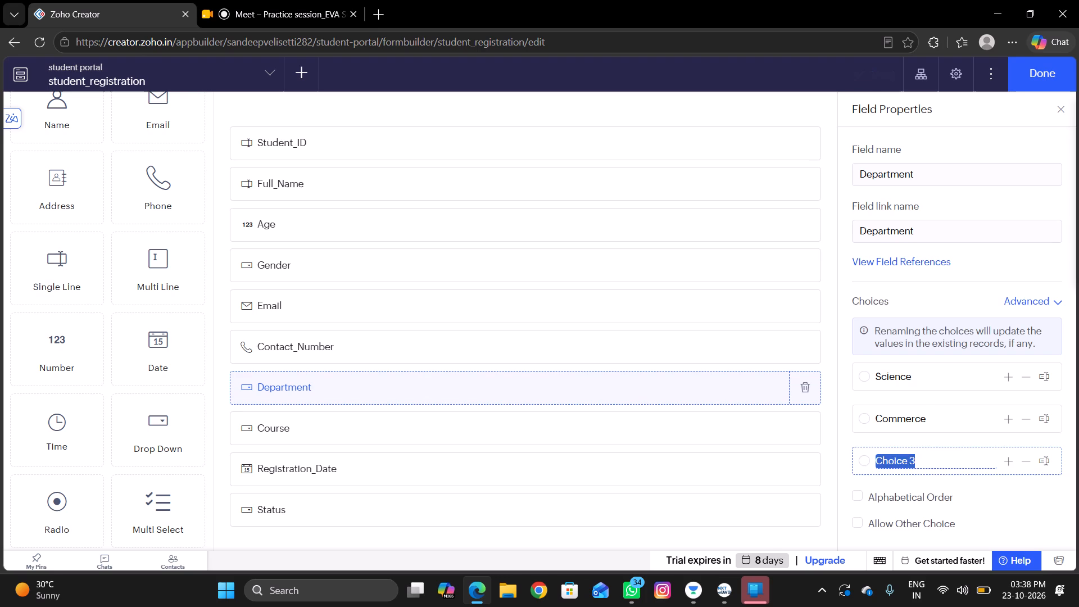
key(BackSpace)
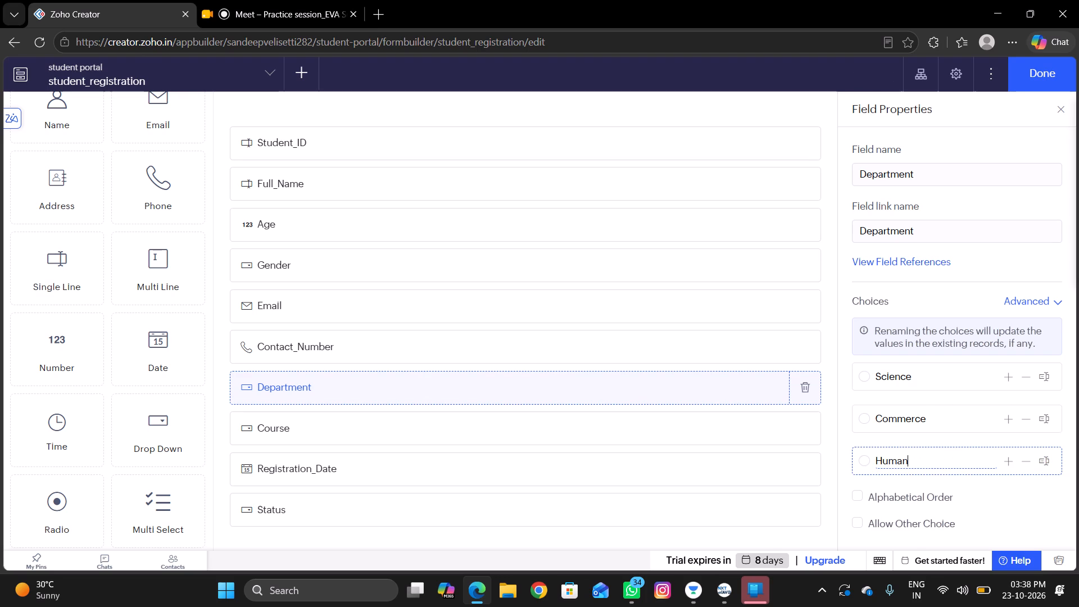
text(itire)
key(BackSpace)
key(BackSpace)
text(es)
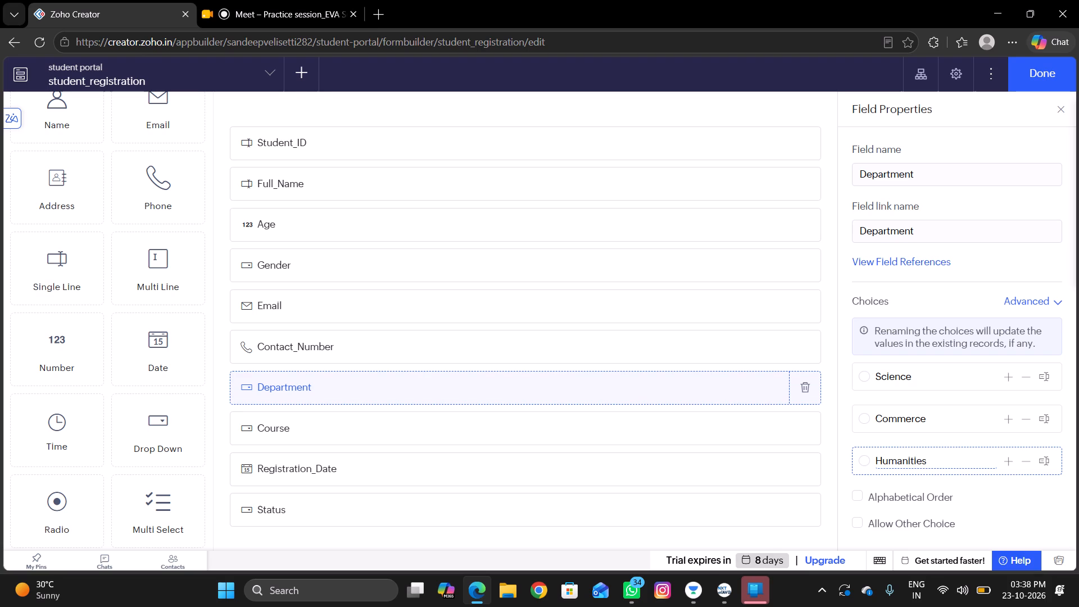
click(1033, 513)
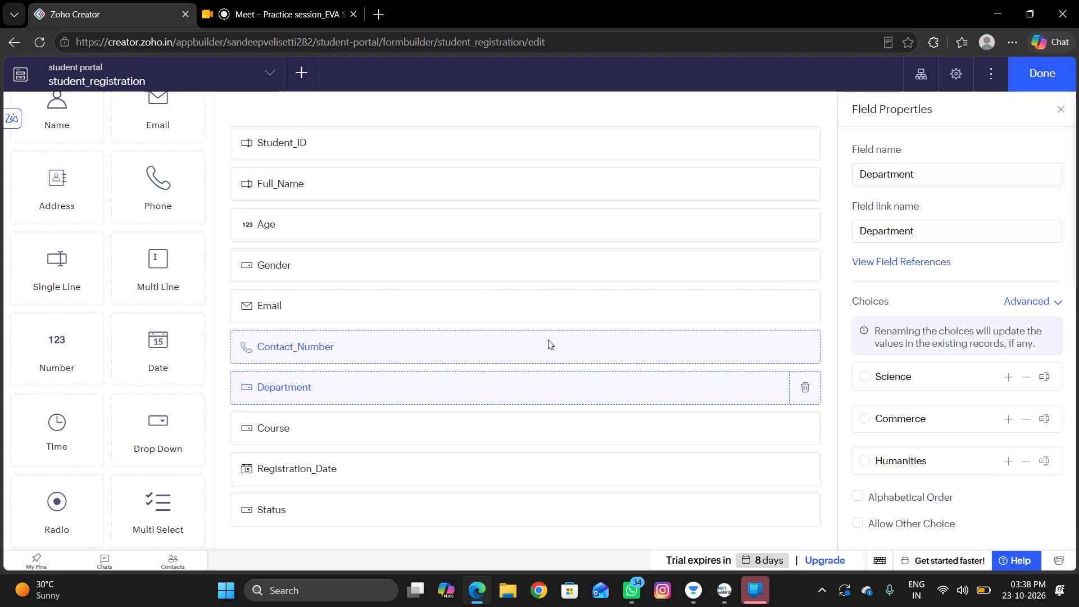
Rename the first choice of the Gender field as Male.
click(523, 258)
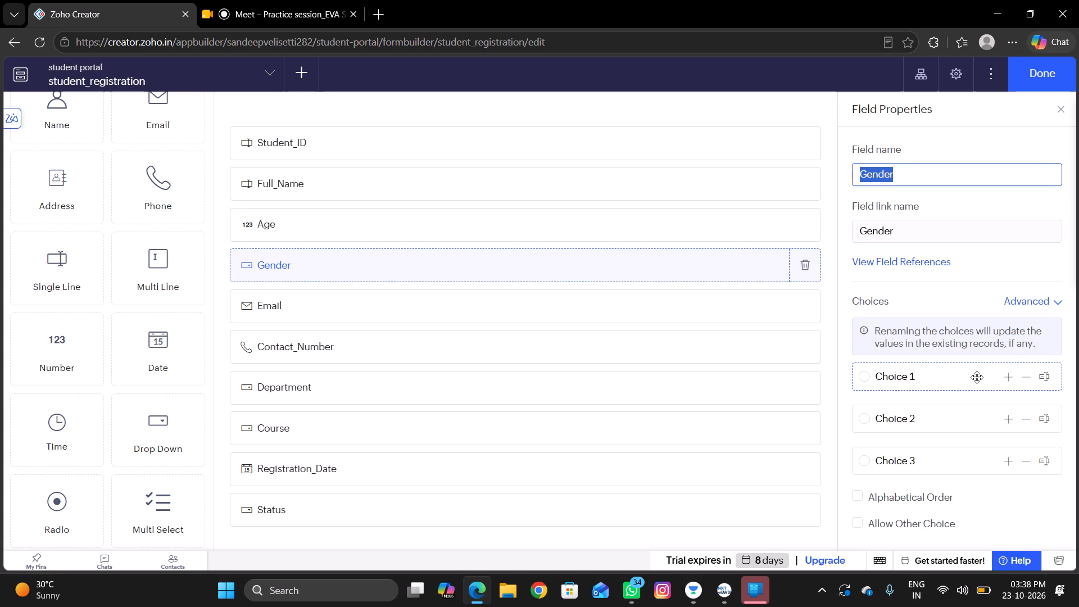
click(1045, 379)
key(BackSpace)
drag(973, 378, 837, 375)
key(BackSpace)
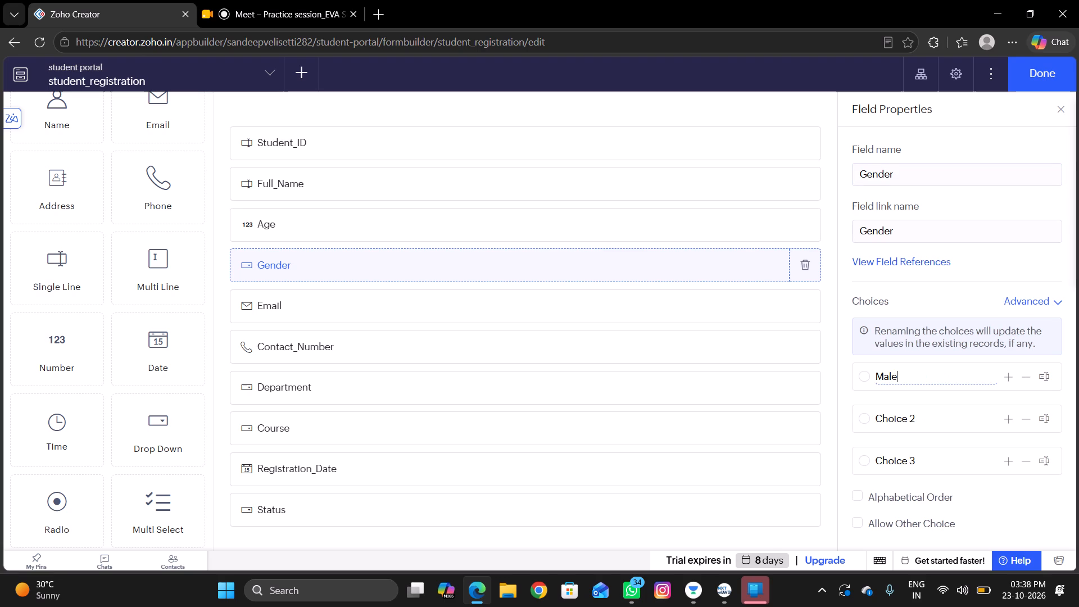
Rename the second choice of the Gender field as Female.
click(1045, 422)
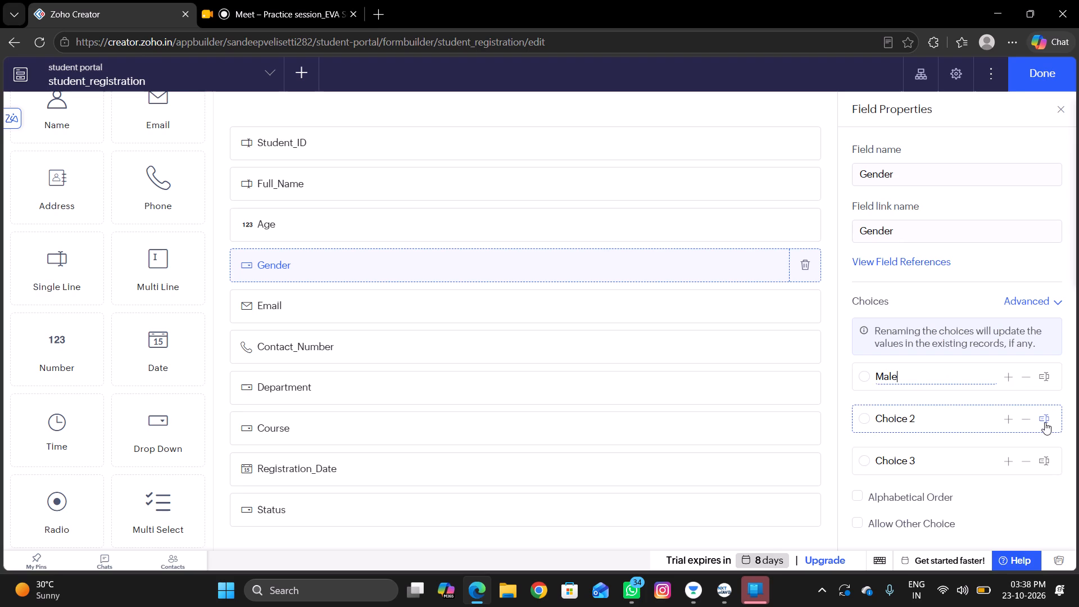
drag(939, 414, 821, 402)
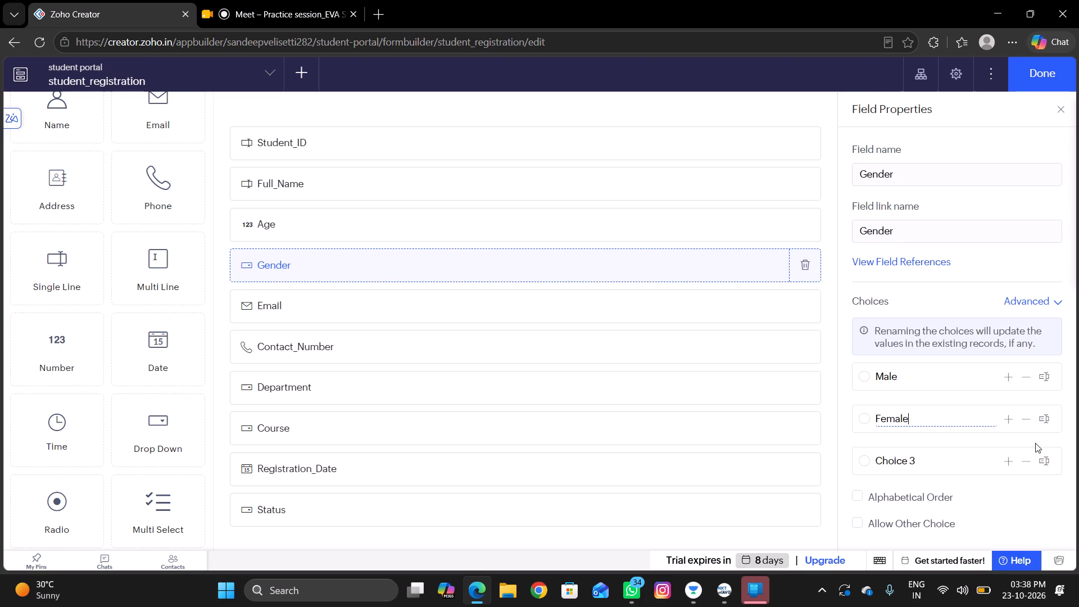
Rename the third choice of the Gender field as Other.
click(1045, 461)
drag(955, 456, 872, 463)
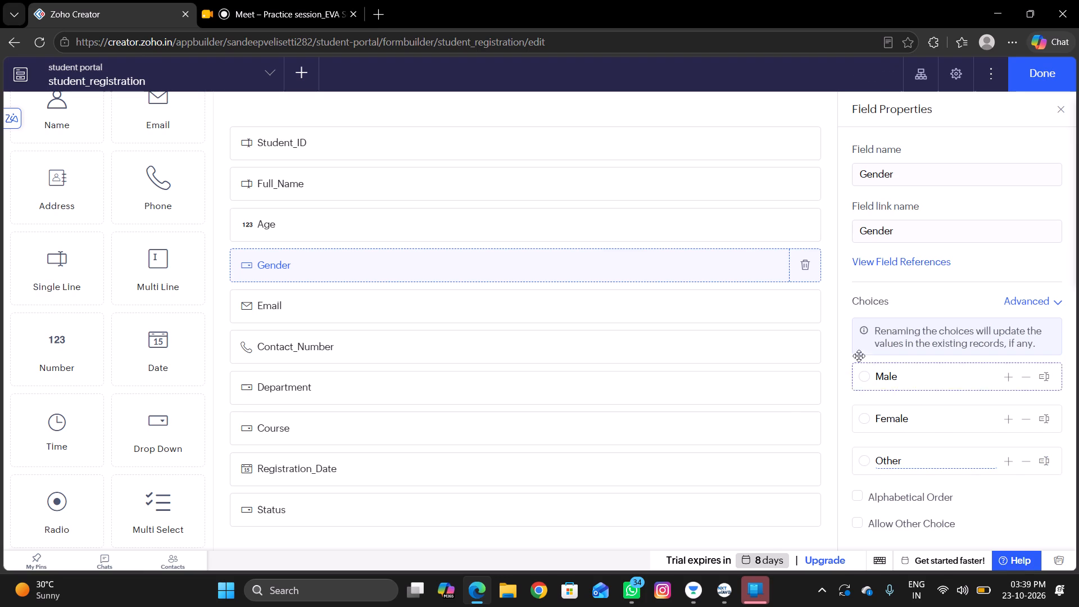
Open the properties of the Age field with its field name ready for editing.
click(596, 233)
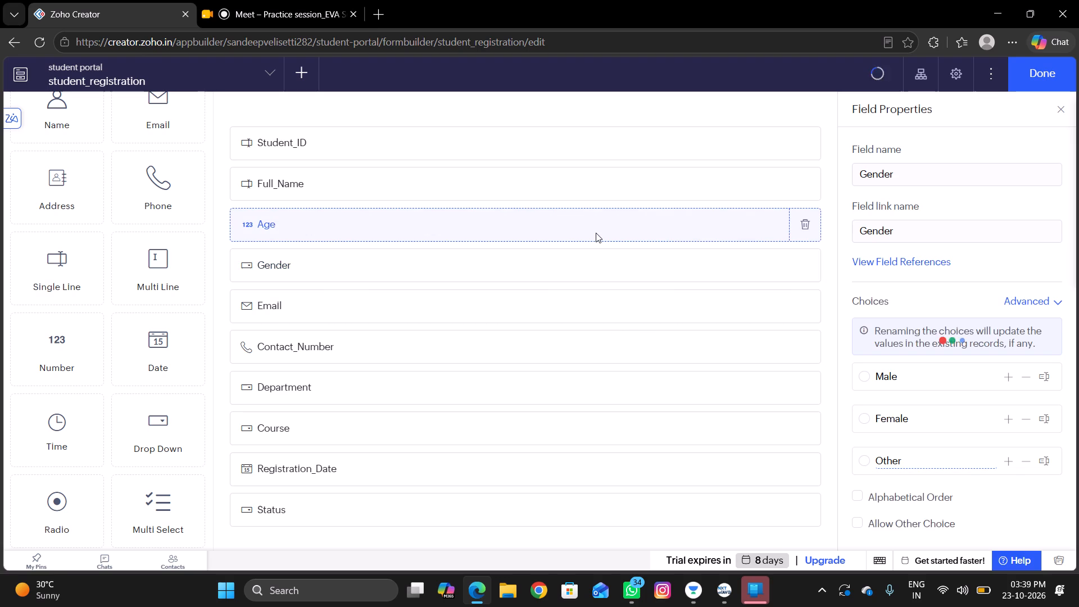
scroll(611, 243, up, 2)
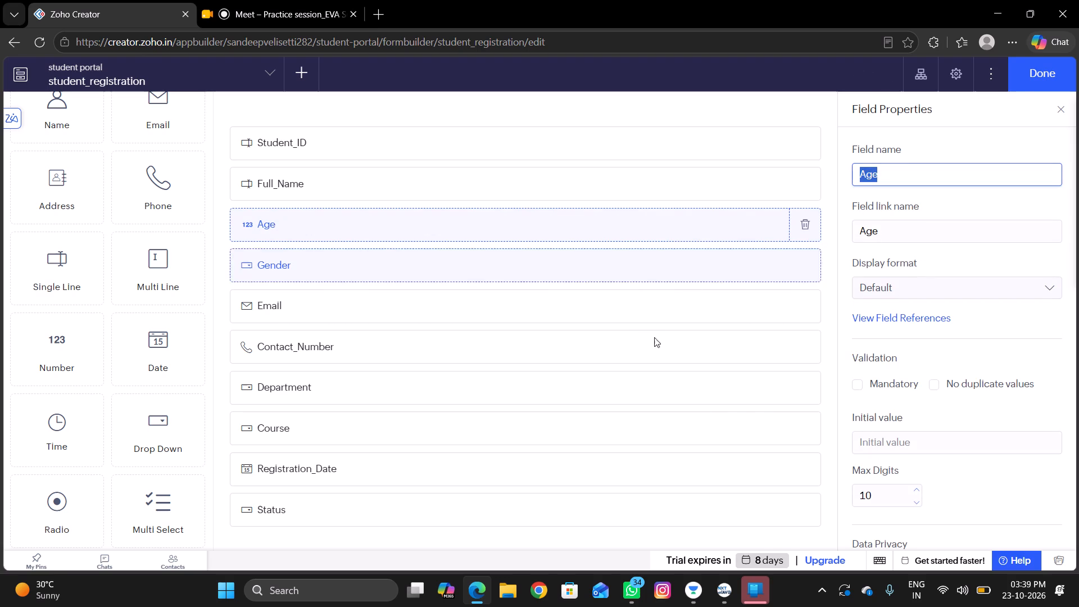
click(974, 177)
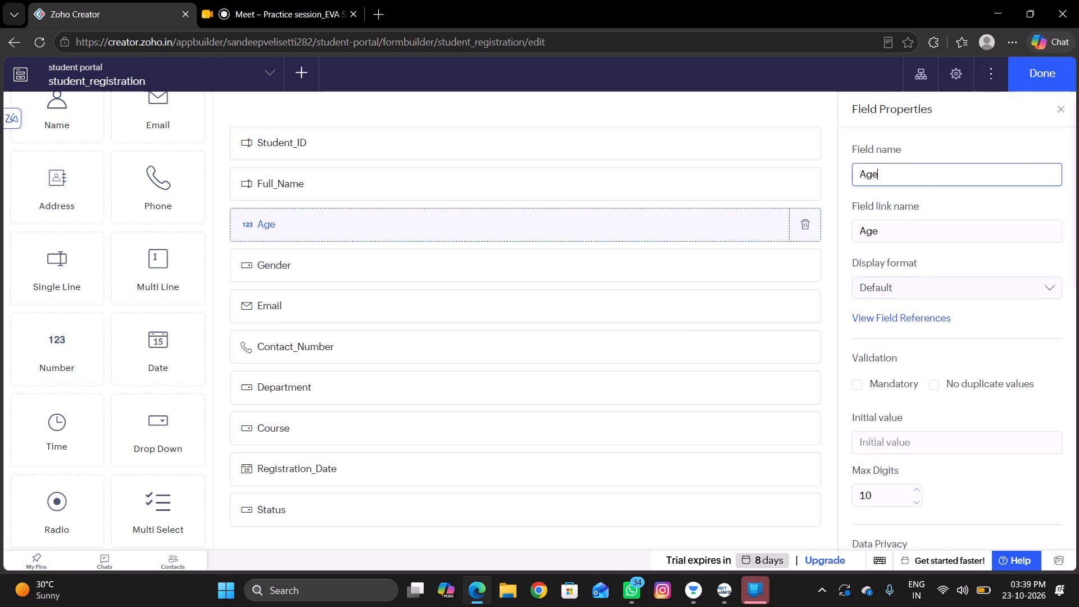
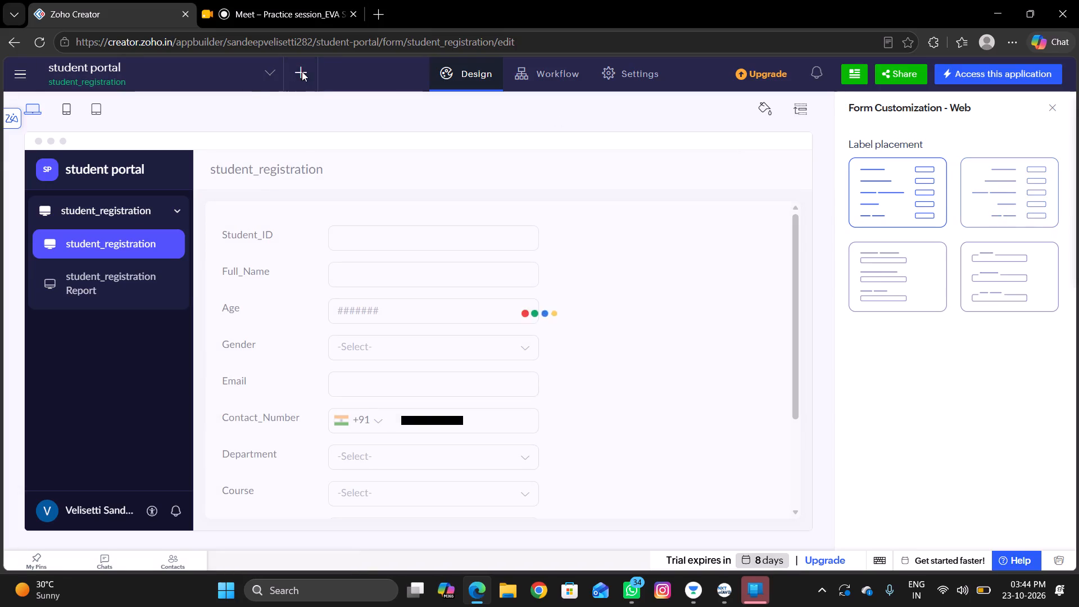
Create a new form from scratch in the student portal app, named course_feedback.
click(294, 333)
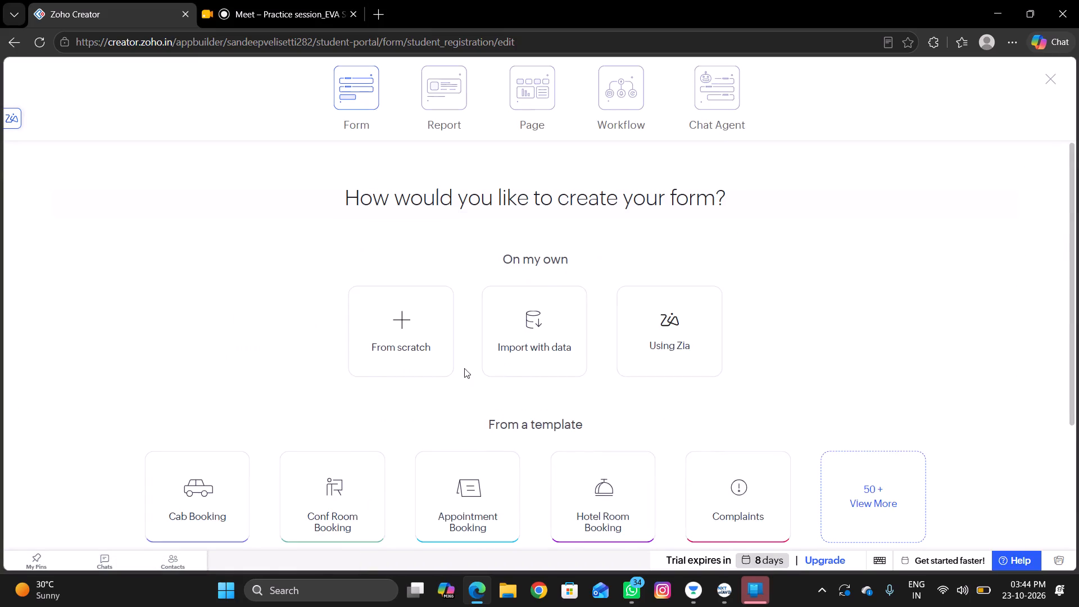
click(415, 357)
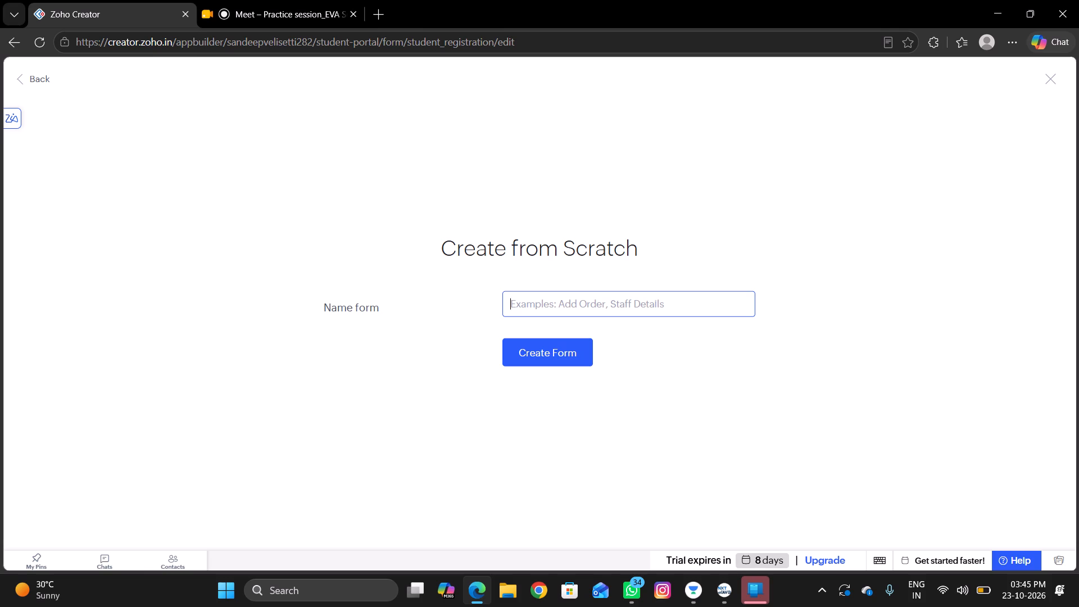
text(ci)
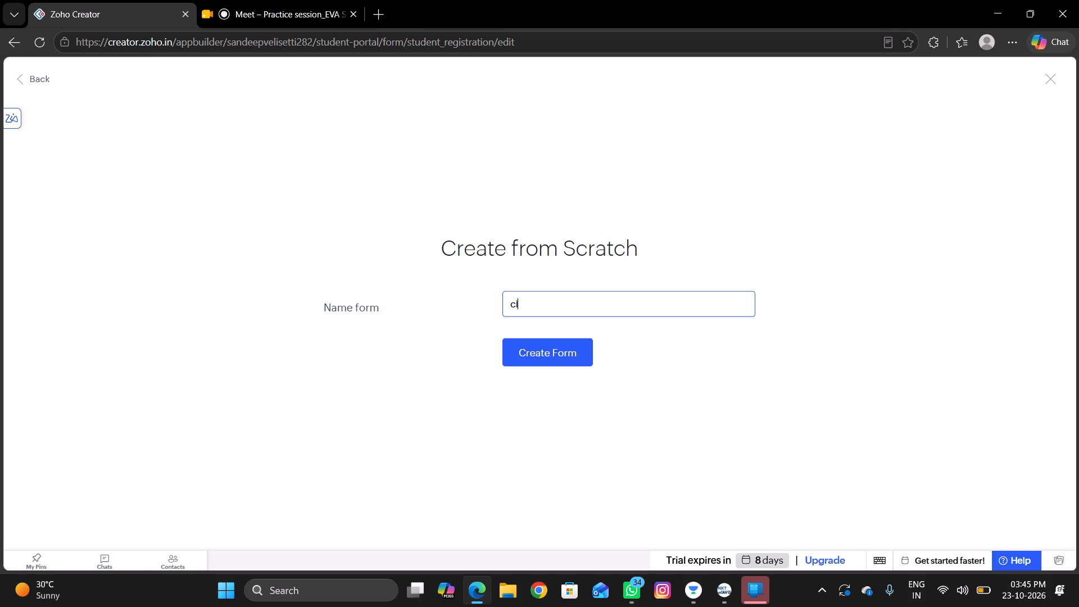
key(BackSpace)
text(ourse_feed)
text(back)
click(572, 350)
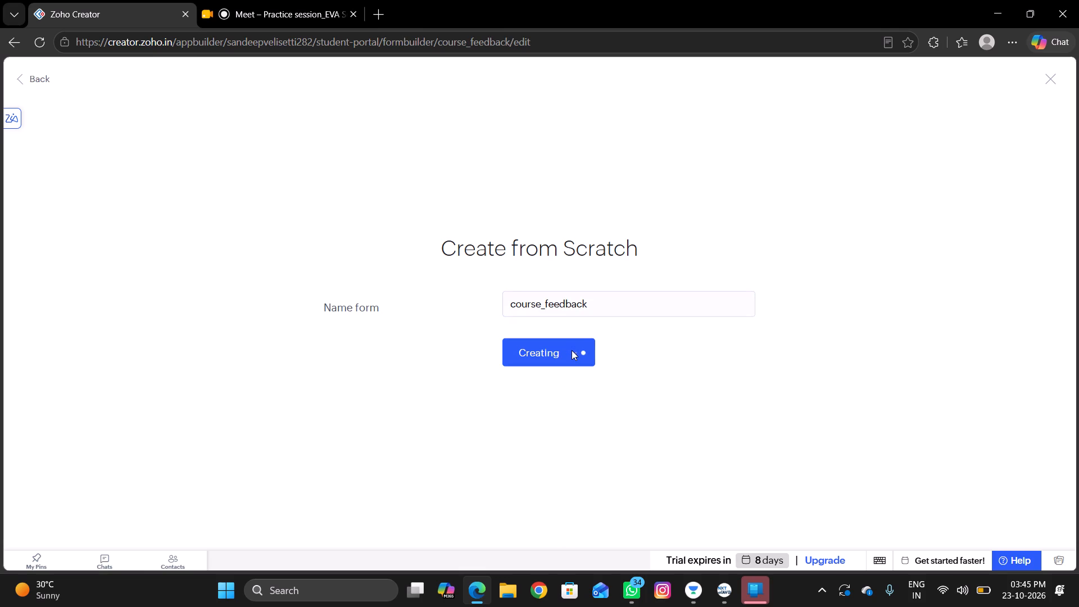
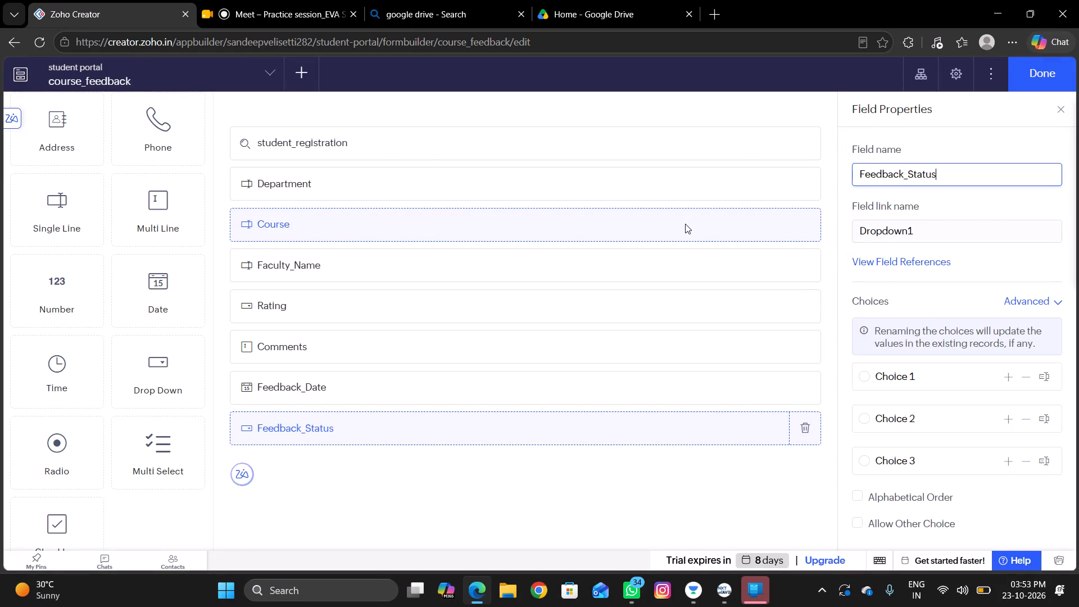
Add the choices 4 Star and 5 Star to the Rating drop-down of the course_feedback form.
click(484, 316)
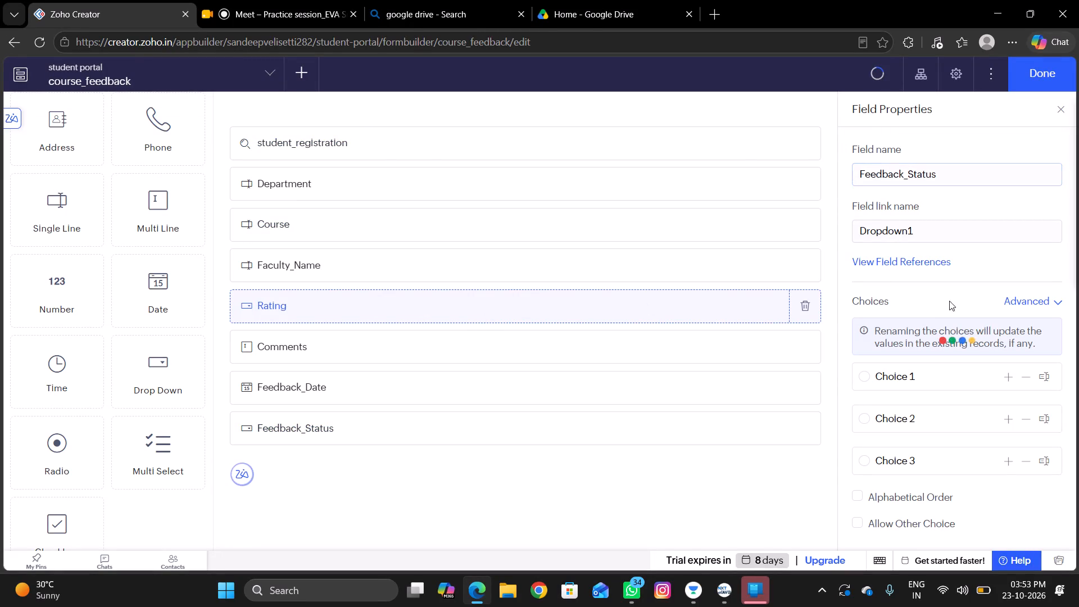
click(1007, 464)
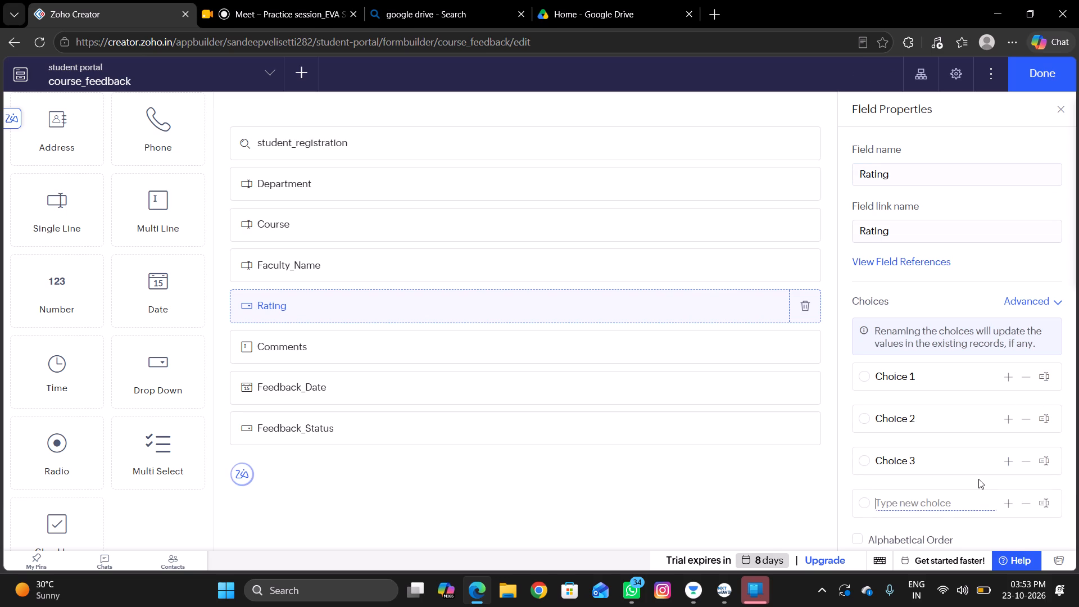
key(space)
text(S)
click(1009, 509)
scroll(962, 475, down, 1)
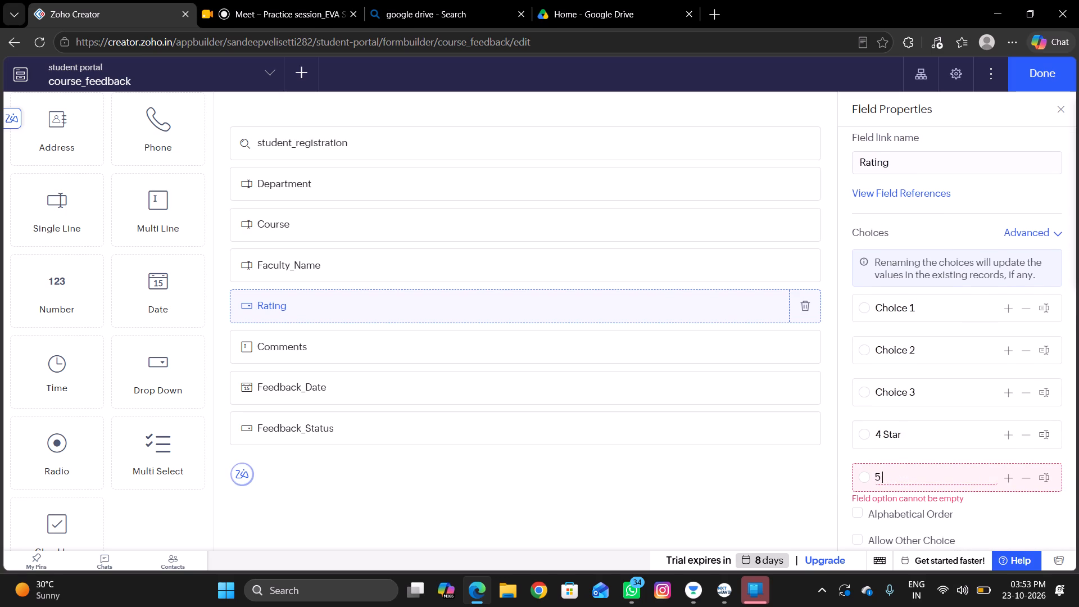
key(BackSpace)
key(BackSpace)
text(tar)
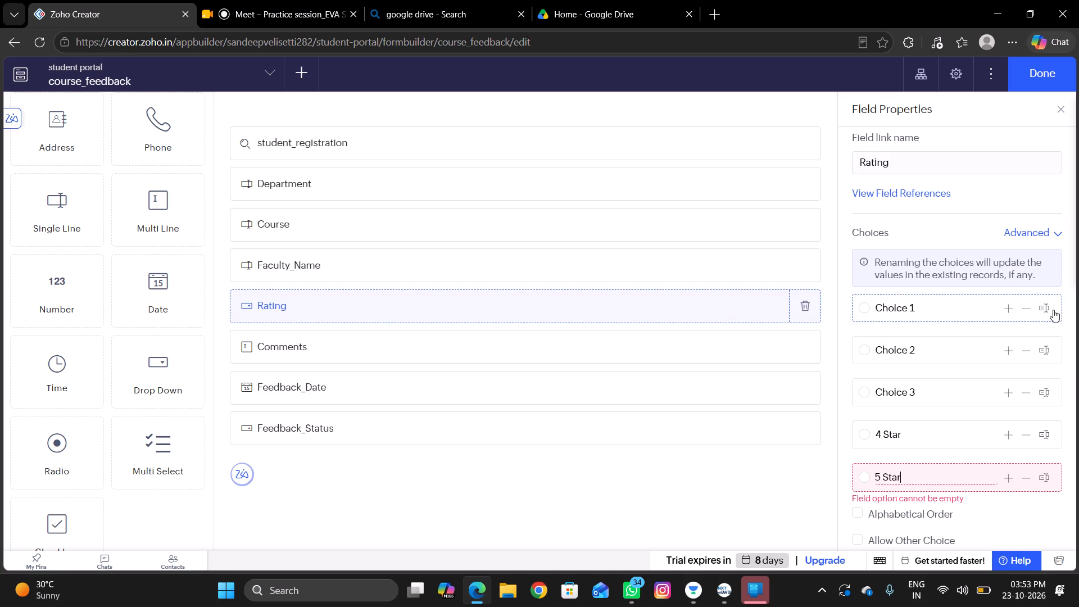
Rename the first three Rating choices to 1 Star, 2 Star and 3 Star, and finish editing the course_feedback form.
click(1042, 310)
click(976, 312)
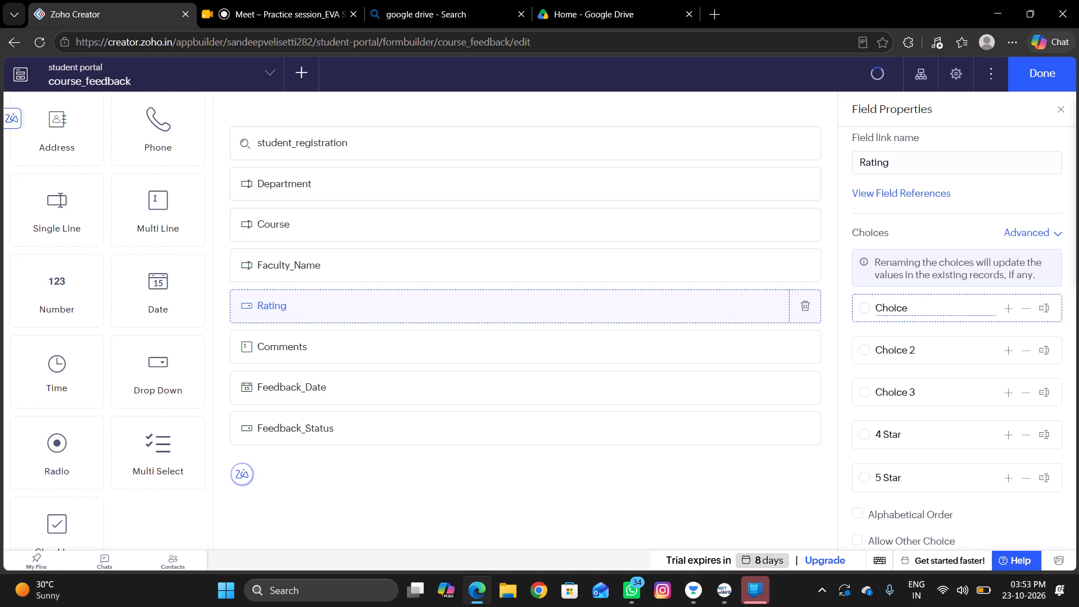
text(1 S)
key(BackSpace)
key(BackSpace)
key(r)
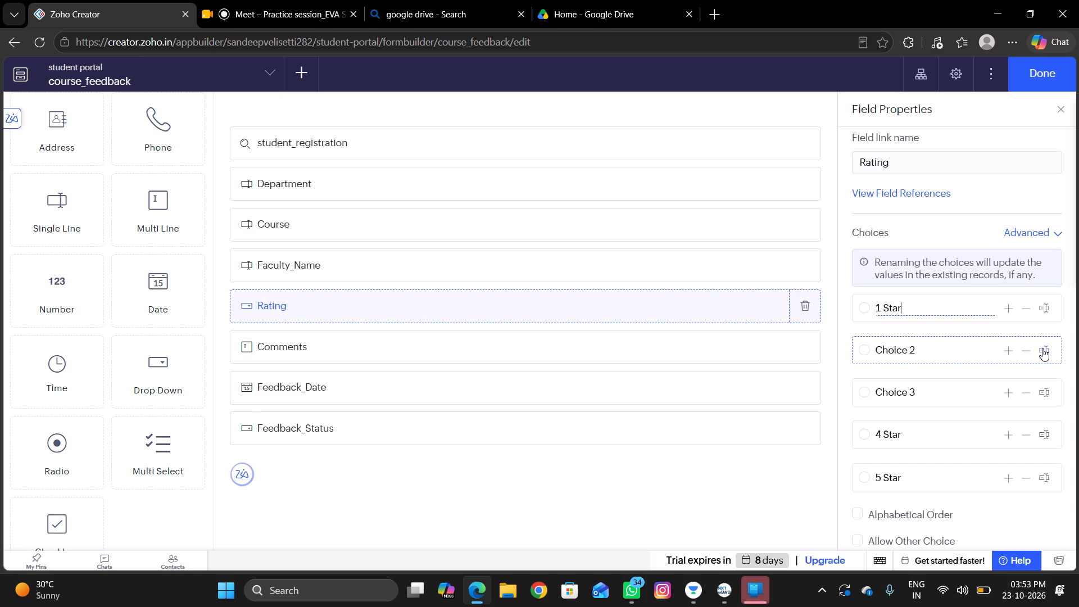
click(1043, 348)
drag(974, 353, 879, 350)
key(BackSpace)
key(BackSpace)
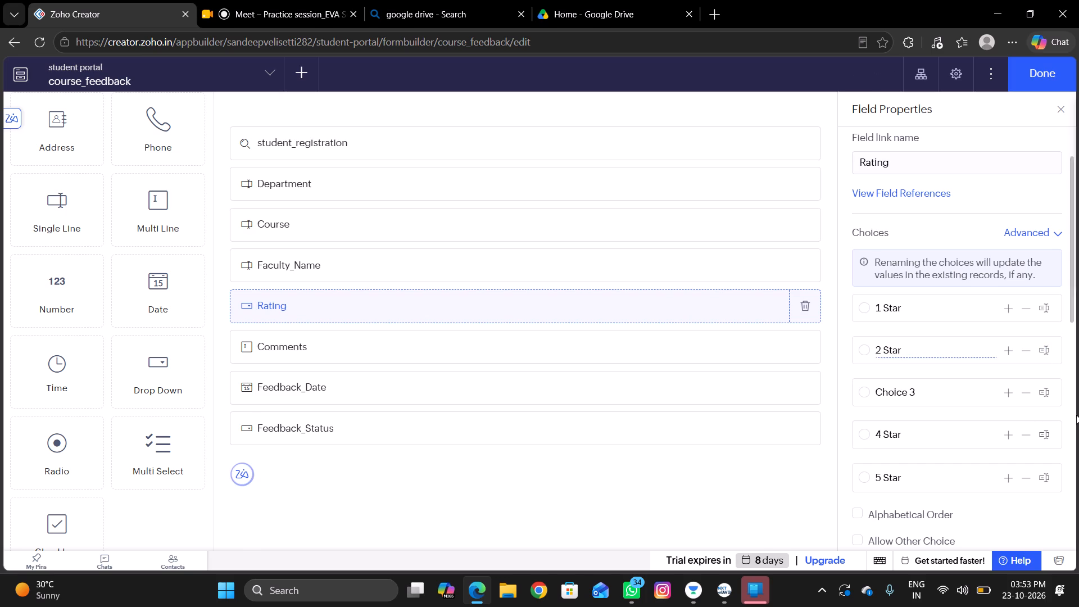
click(1046, 395)
drag(974, 389, 859, 383)
key(BackSpace)
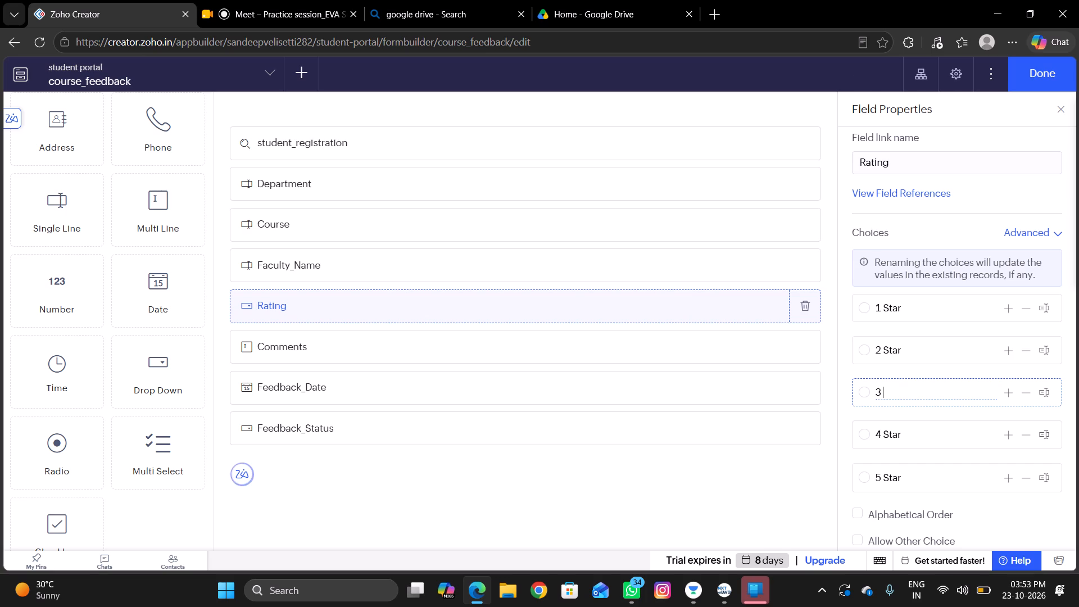
text(tar)
scroll(924, 370, down, 3)
click(1054, 70)
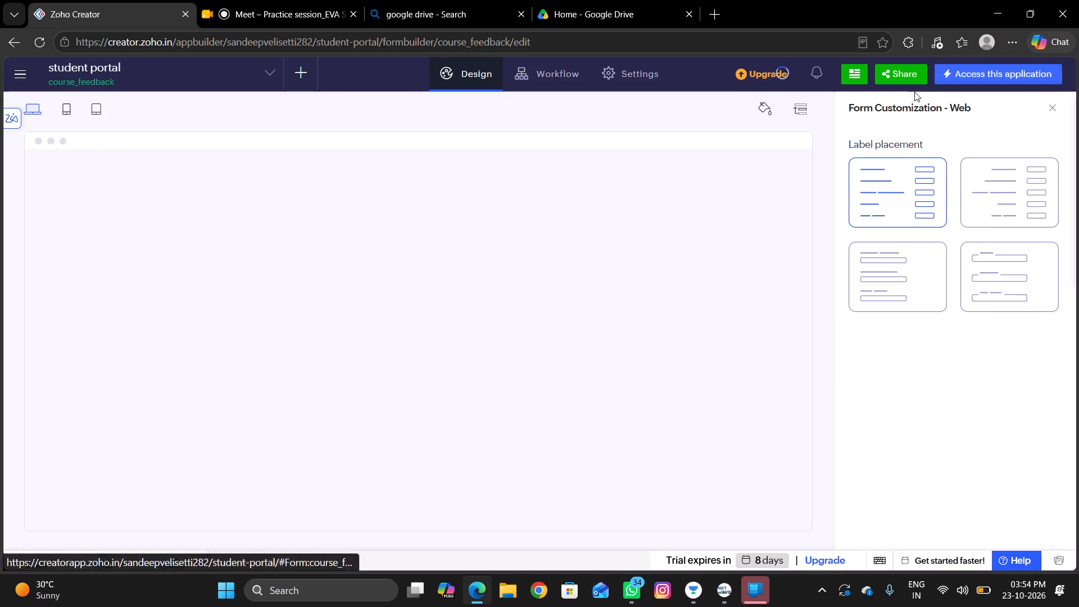
Open the live student portal application to check the course_feedback form, and return to editing the application.
click(977, 76)
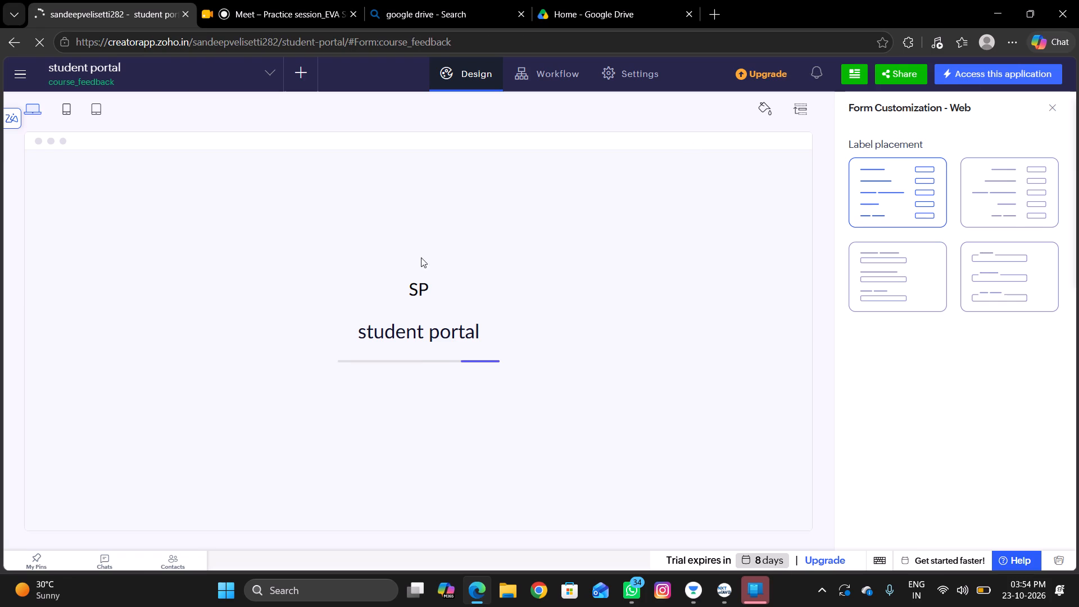
scroll(409, 265, down, 2)
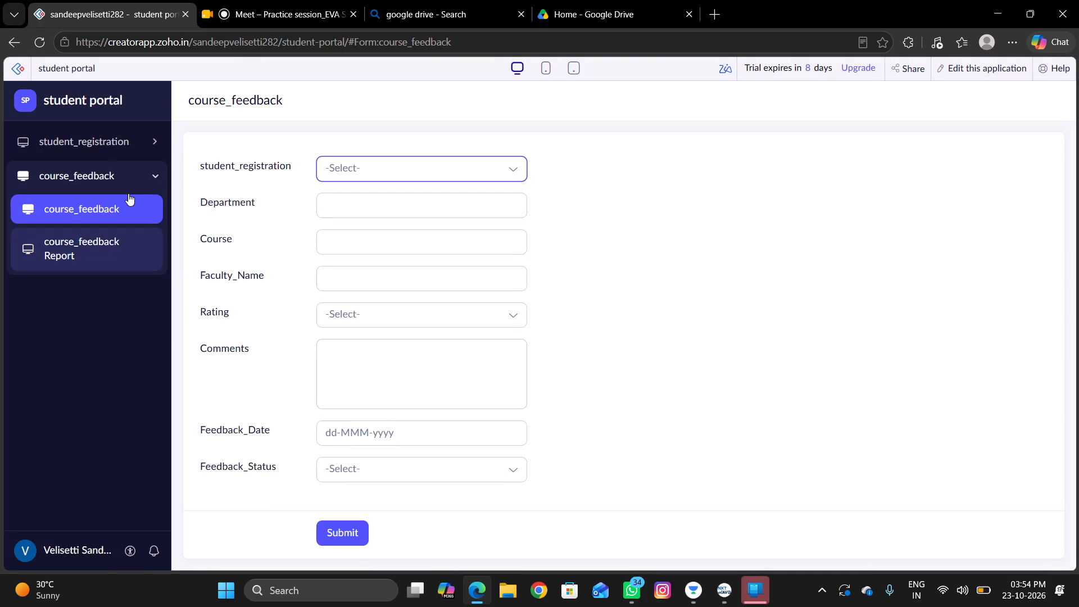
click(121, 187)
click(149, 175)
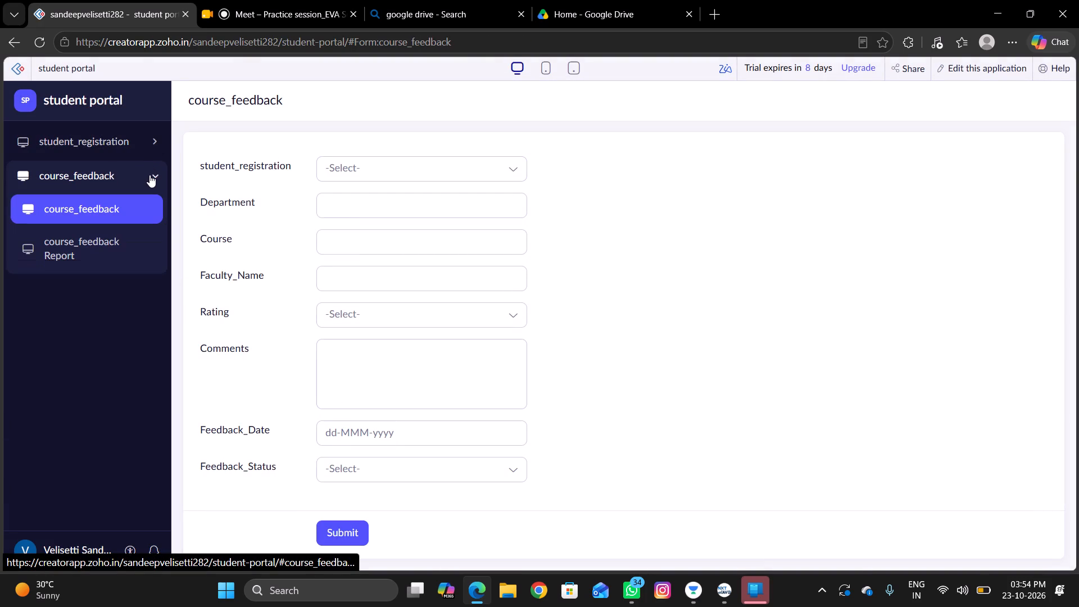
scroll(149, 175, up, 3)
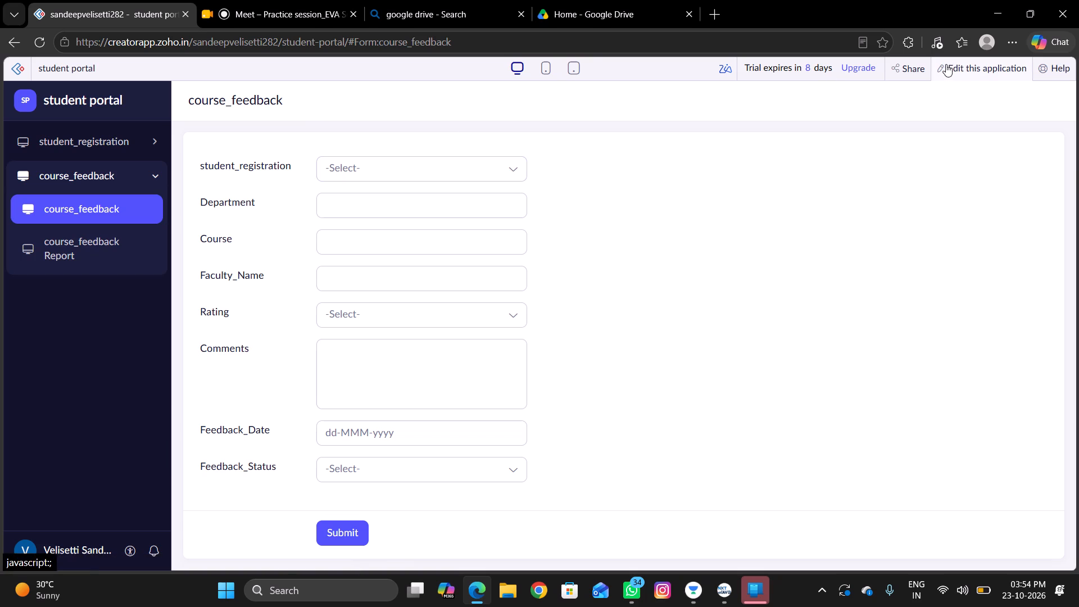
click(948, 66)
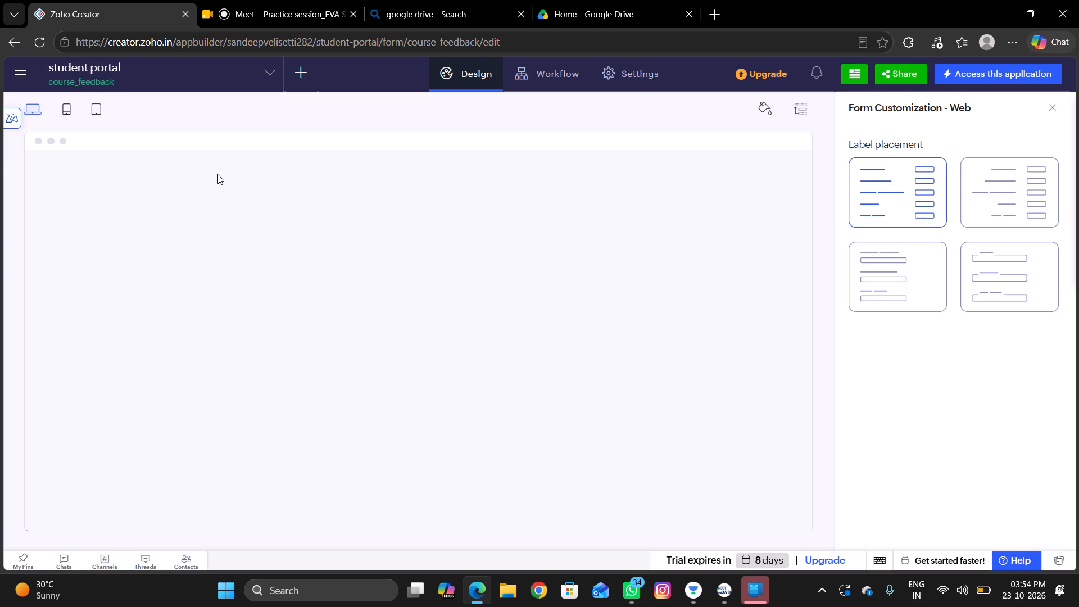
click(148, 96)
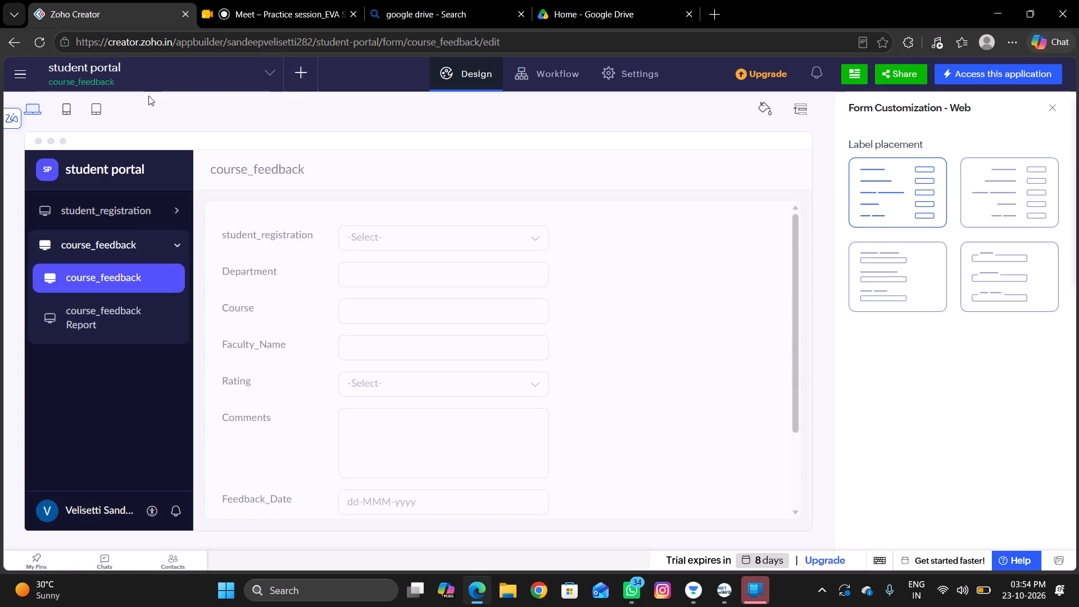
Create a new form from scratch in the student portal app, named Admin_Response.
click(292, 79)
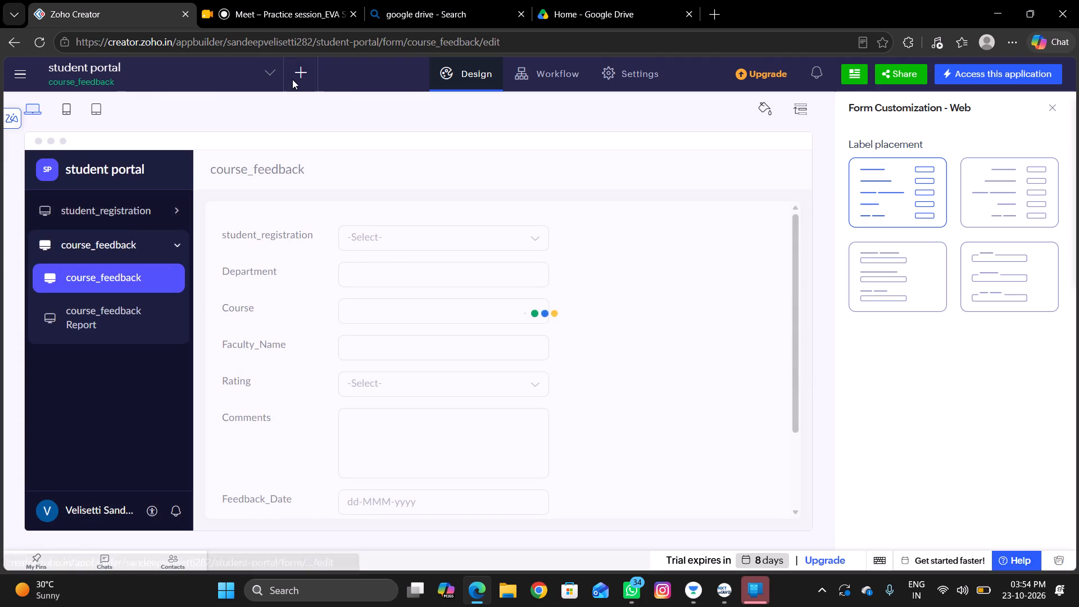
click(265, 360)
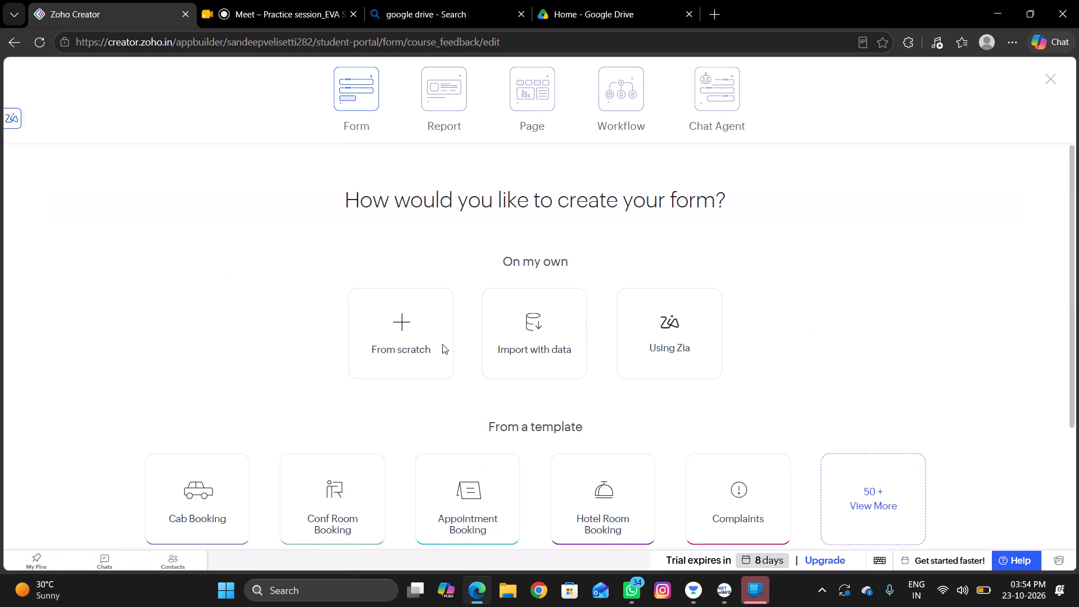
click(424, 348)
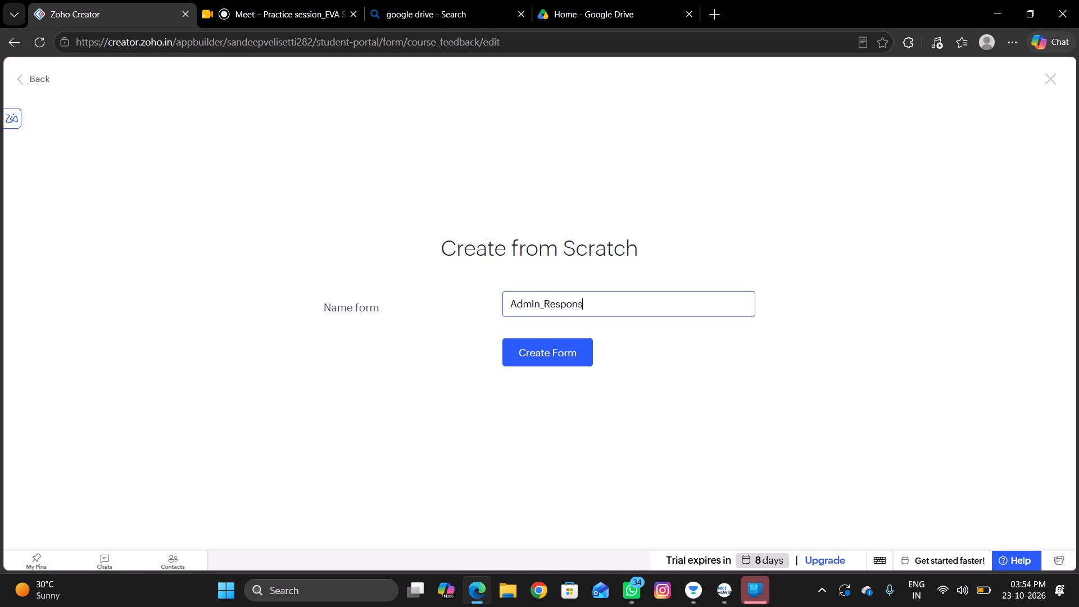
click(515, 349)
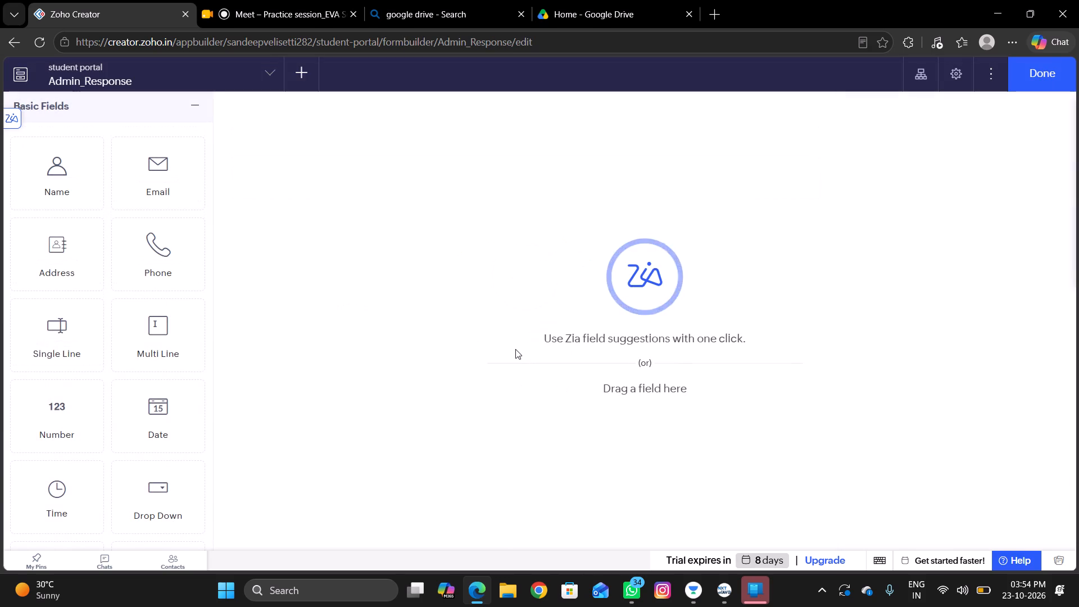
Add a lookup field to the Admin_Response form that draws on the course_feedback form of the student portal application.
scroll(67, 415, down, 6)
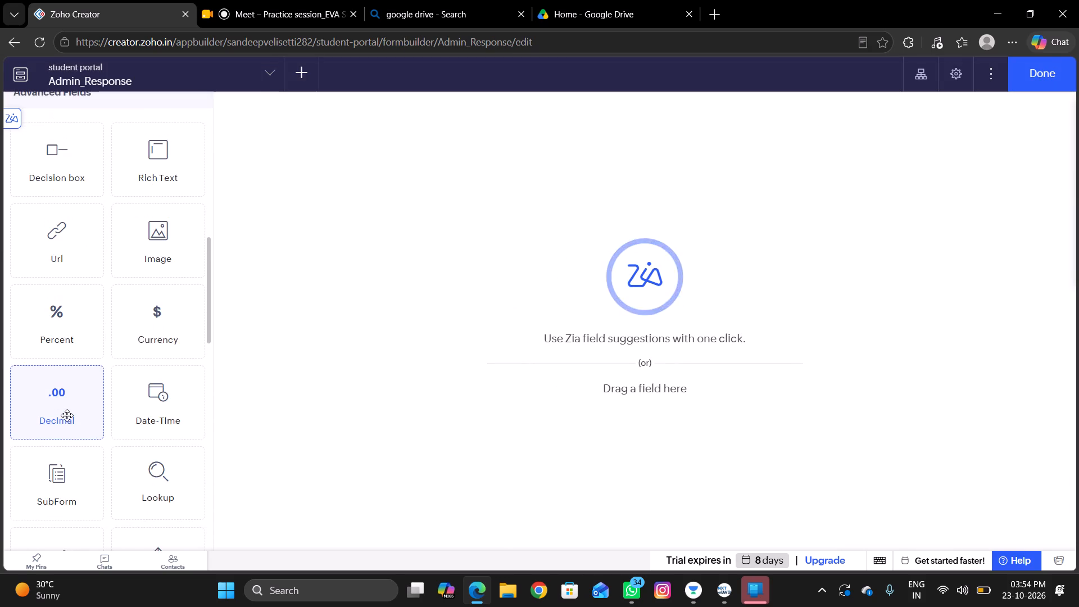
scroll(67, 415, up, 1)
scroll(155, 400, down, 9)
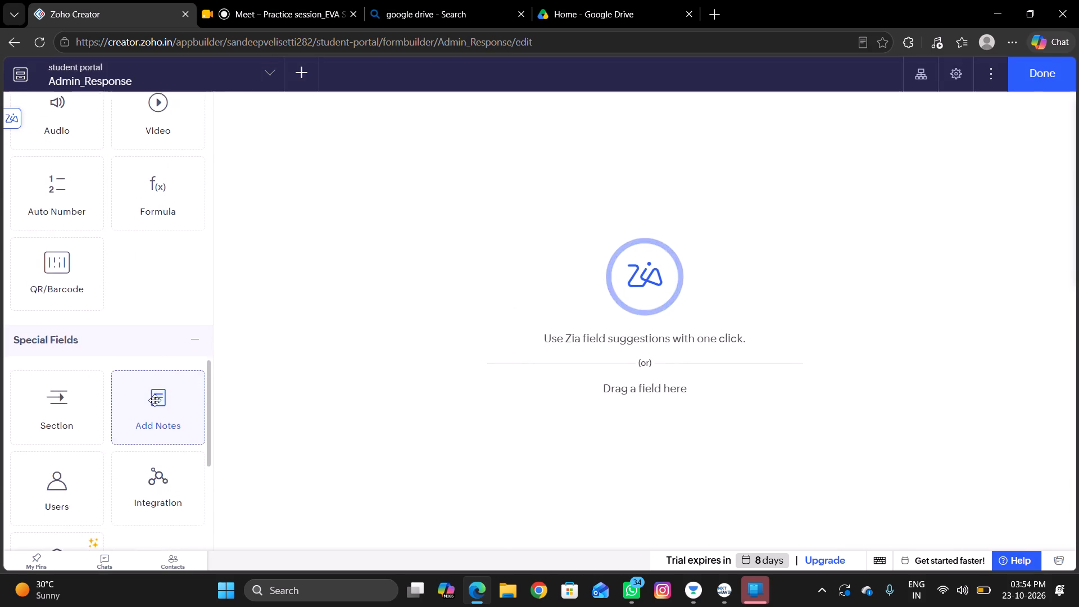
scroll(155, 400, down, 1)
scroll(155, 400, up, 7)
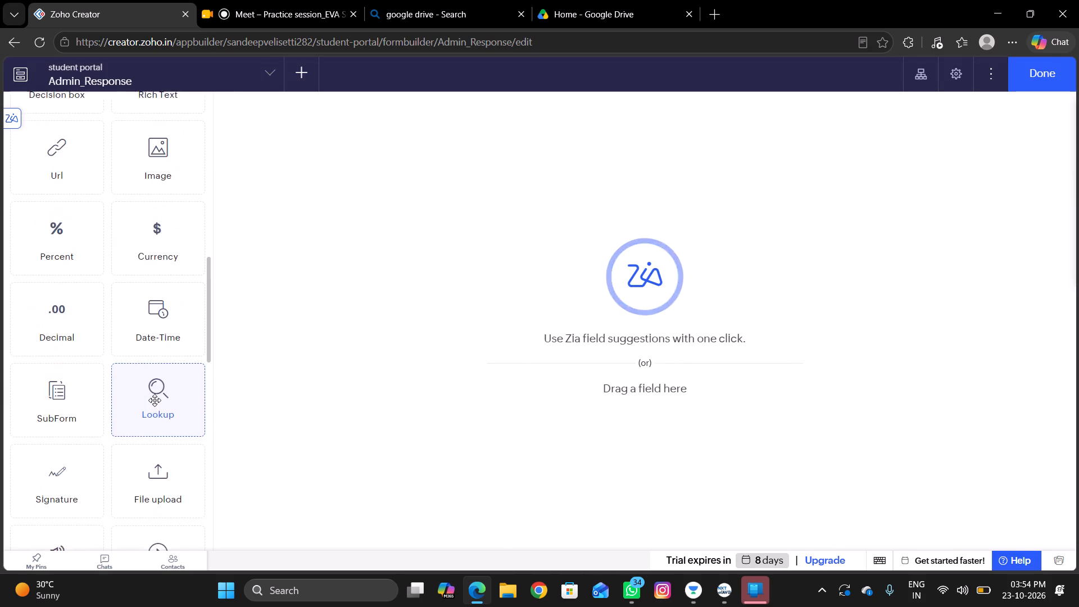
scroll(155, 400, up, 7)
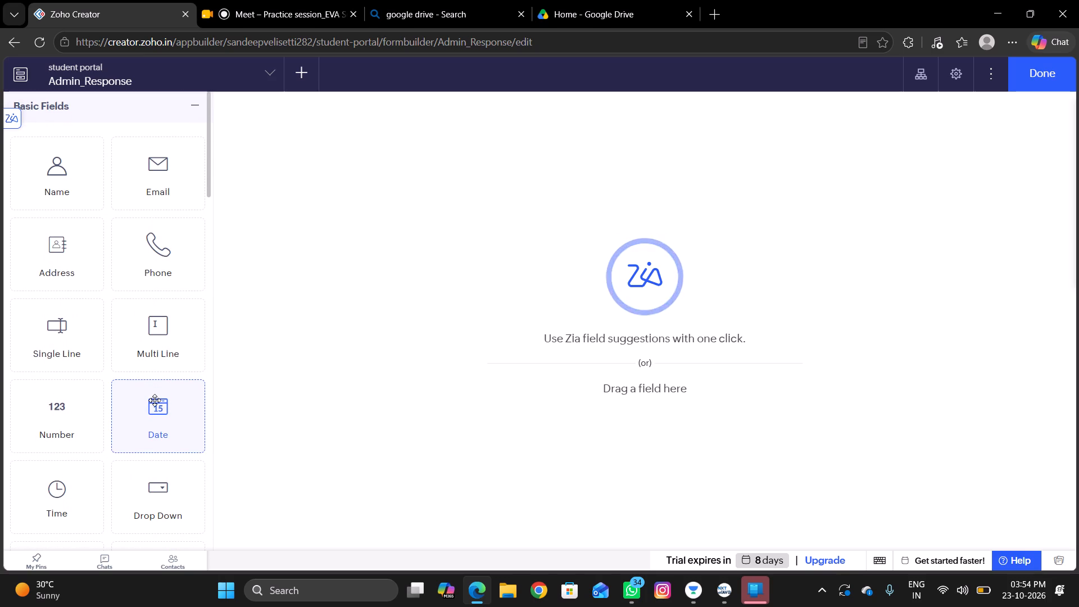
scroll(148, 291, down, 1)
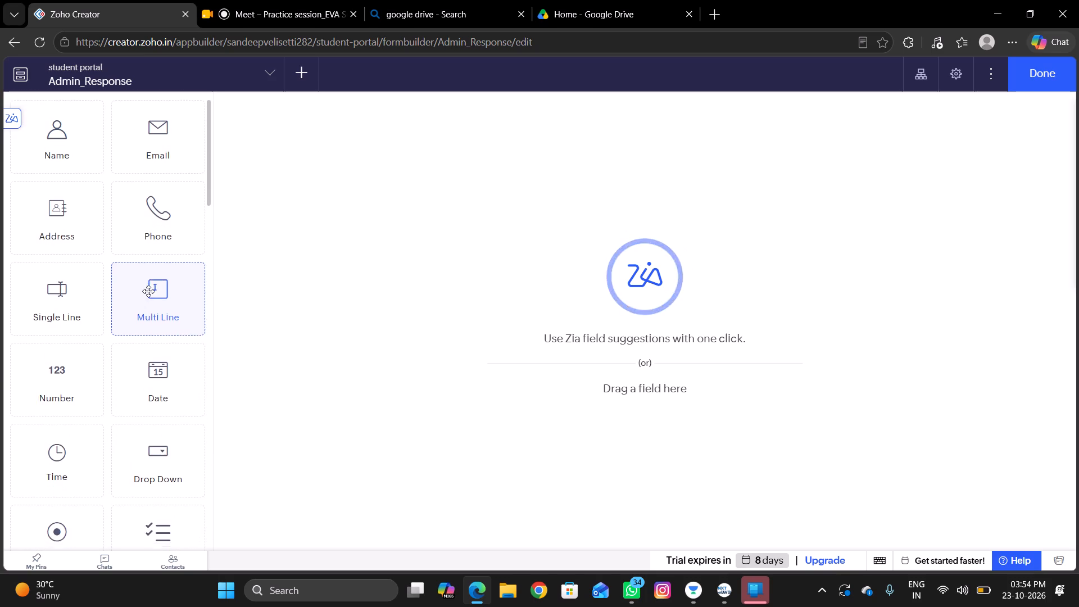
scroll(148, 291, down, 5)
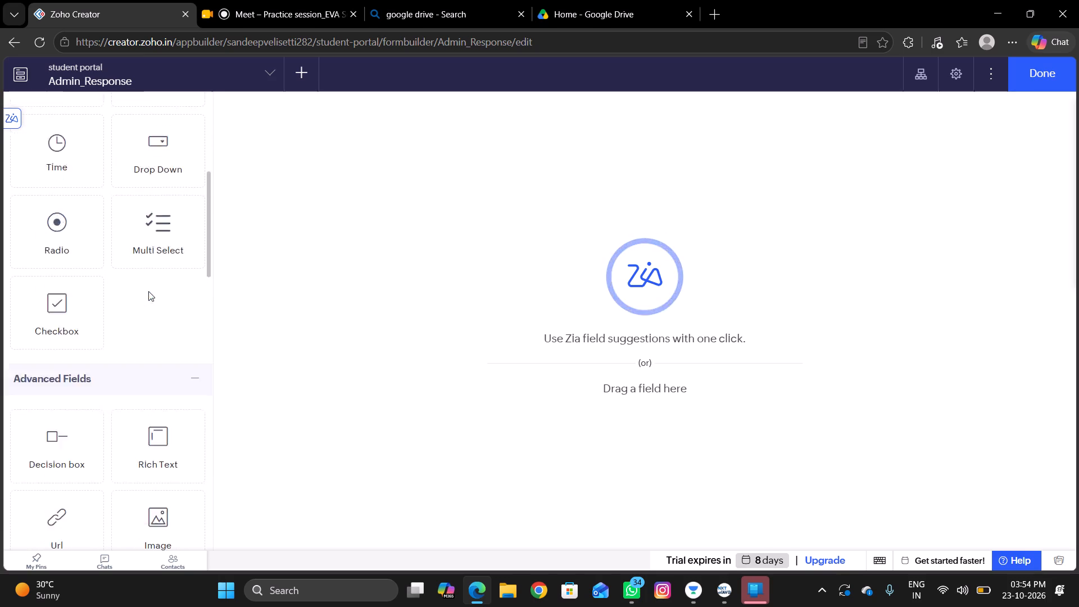
scroll(148, 291, down, 6)
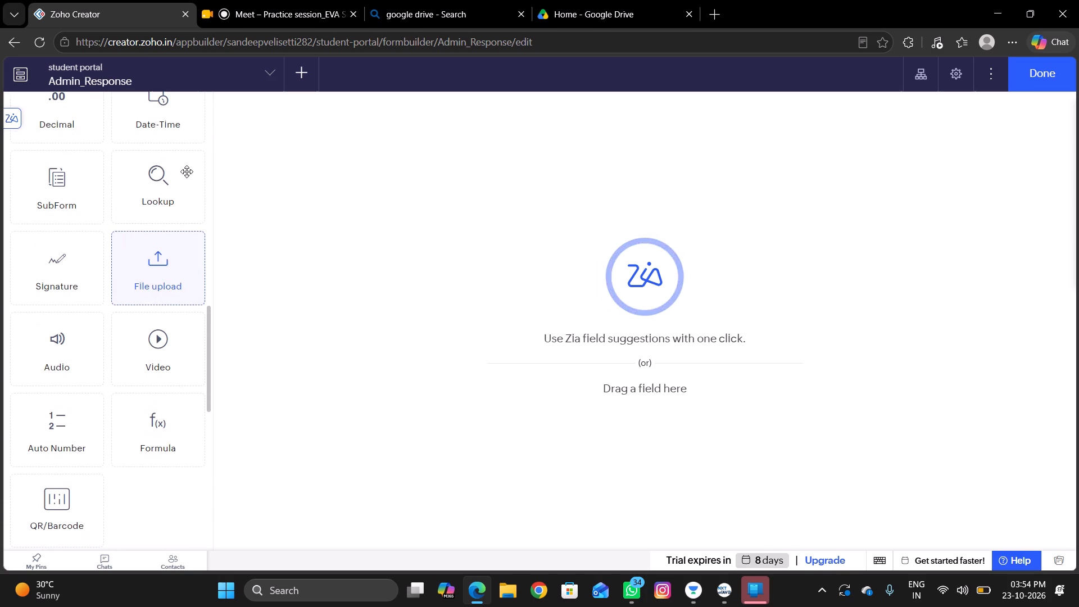
click(179, 179)
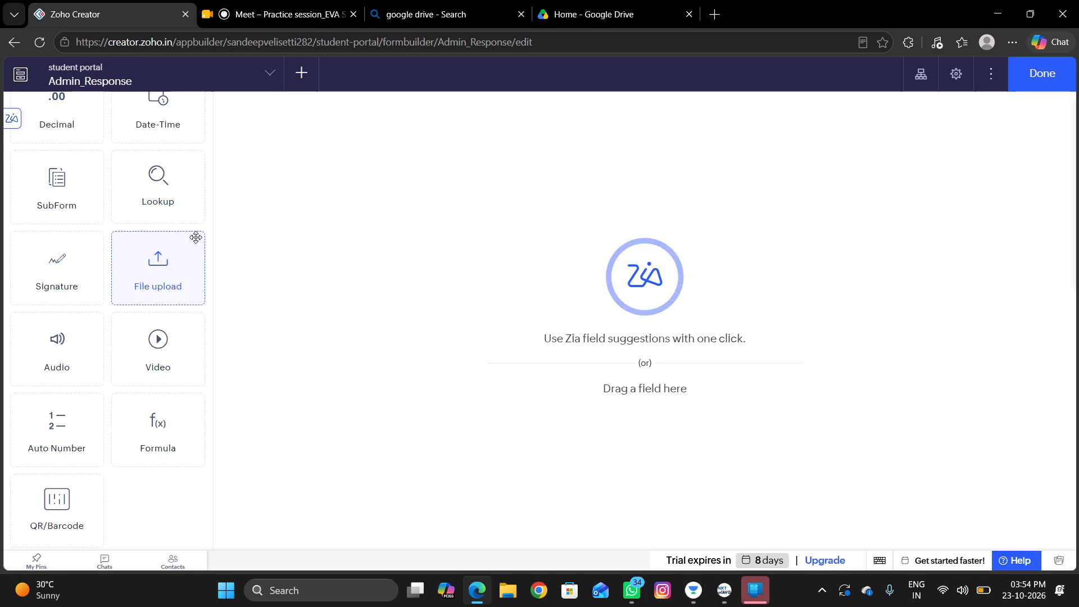
double_click(191, 219)
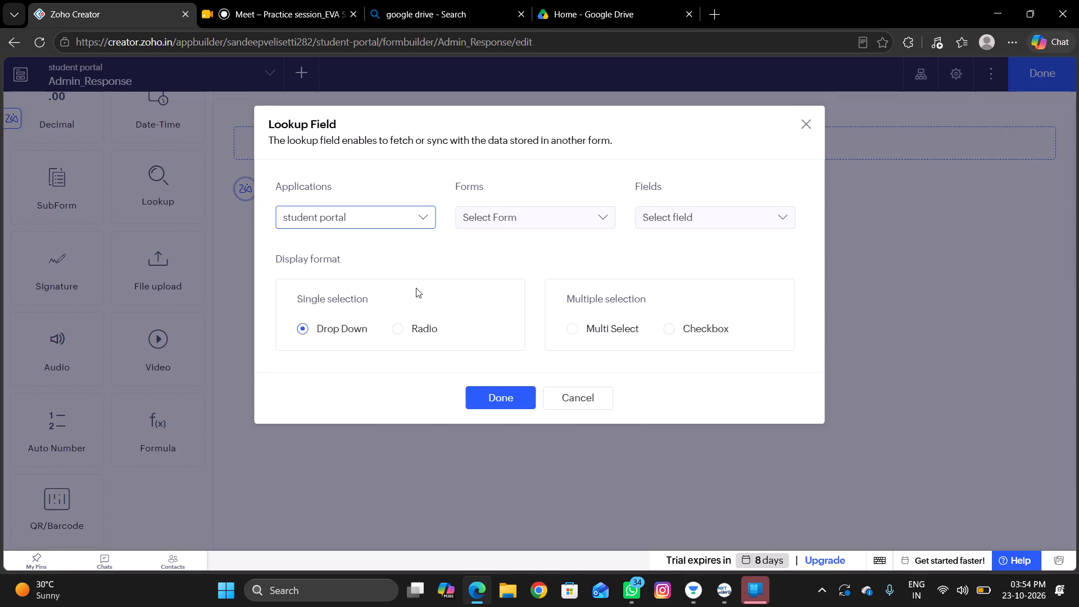
click(547, 212)
click(529, 281)
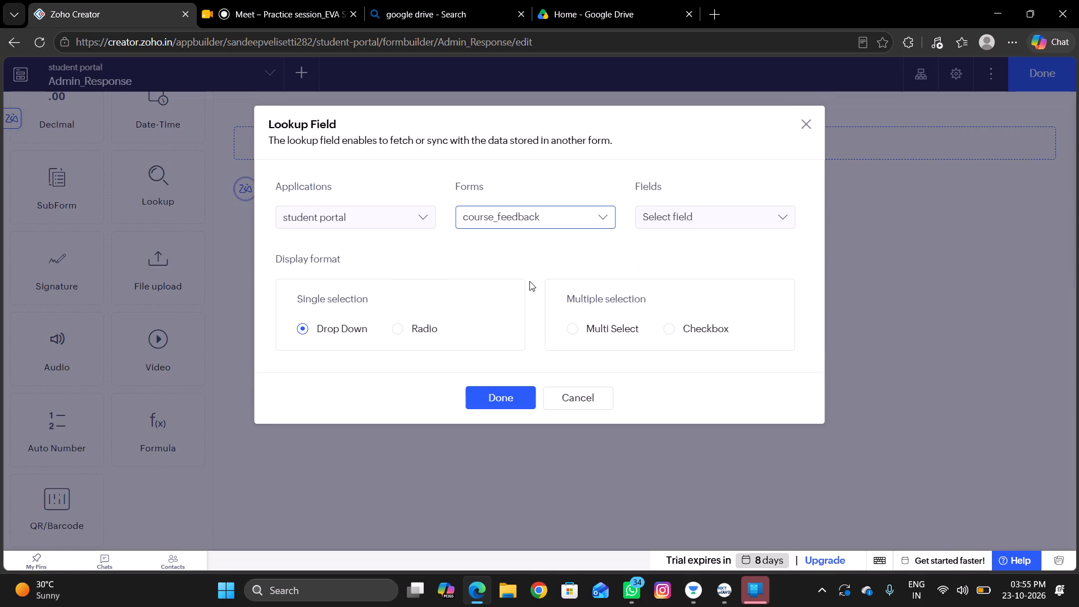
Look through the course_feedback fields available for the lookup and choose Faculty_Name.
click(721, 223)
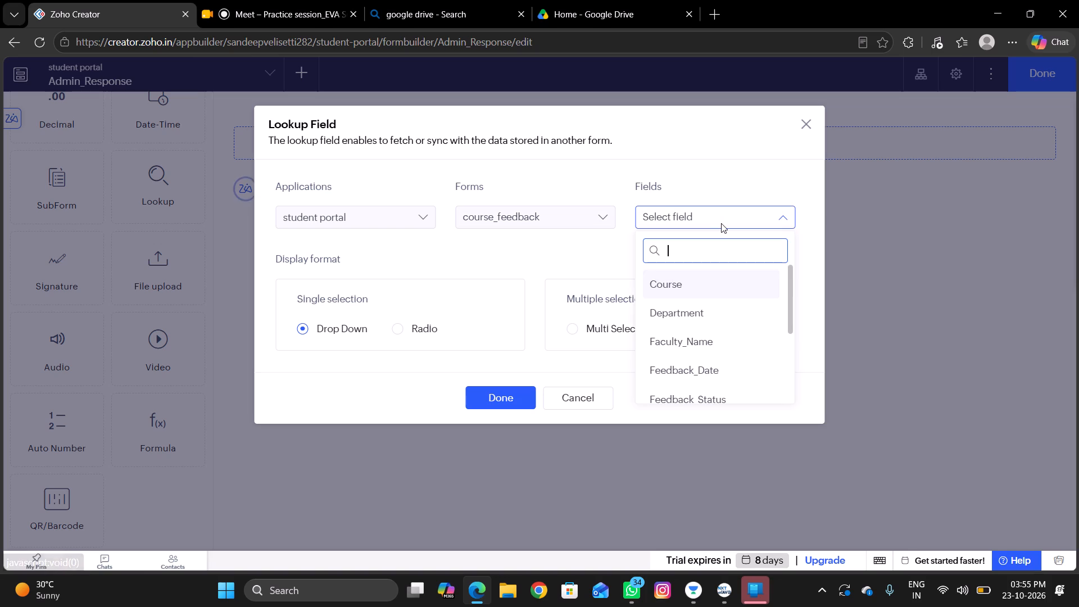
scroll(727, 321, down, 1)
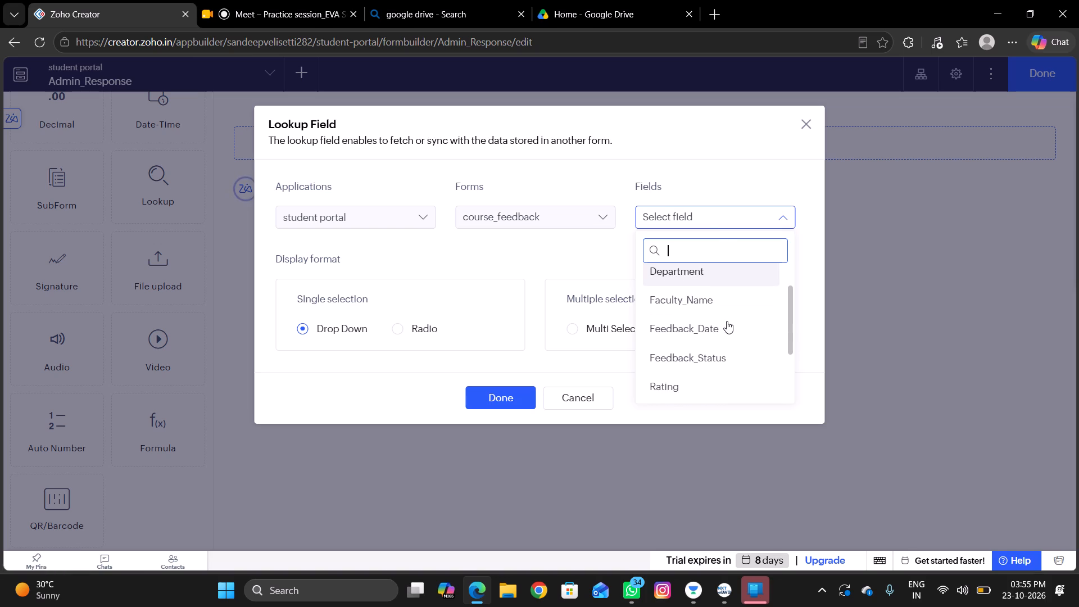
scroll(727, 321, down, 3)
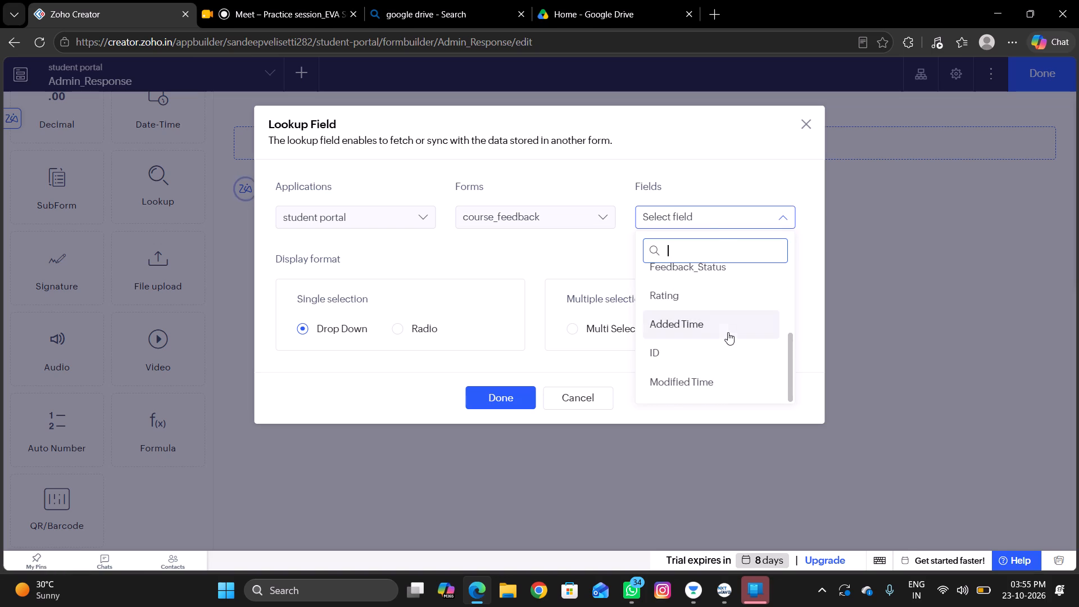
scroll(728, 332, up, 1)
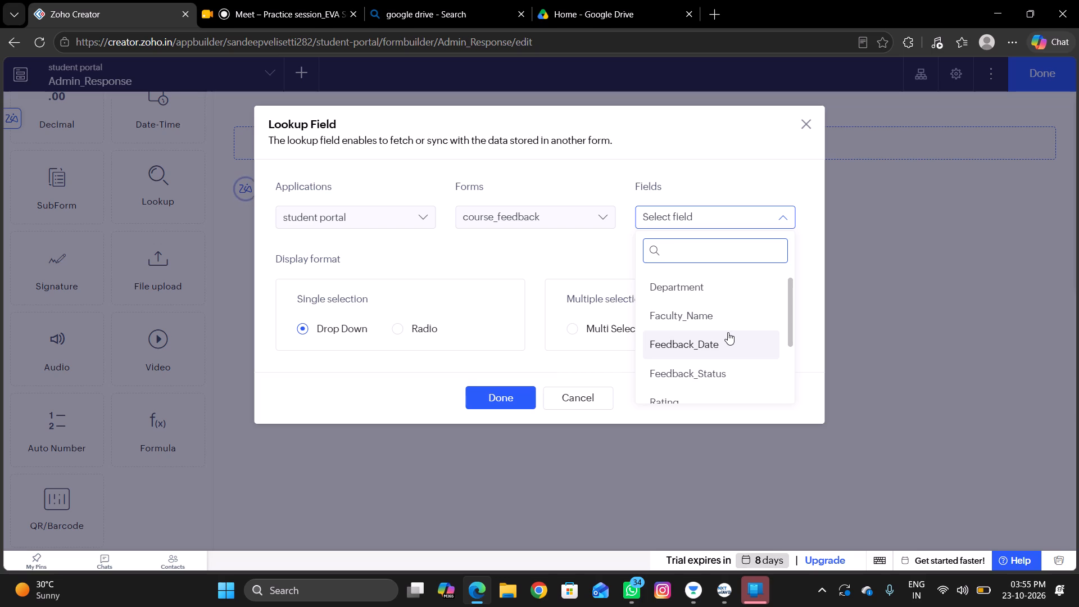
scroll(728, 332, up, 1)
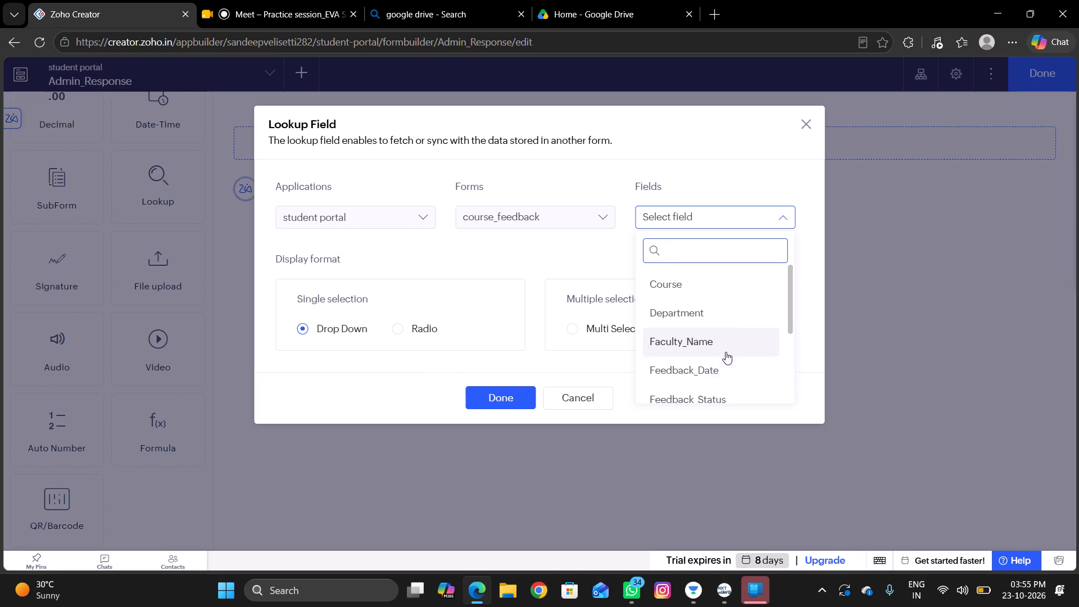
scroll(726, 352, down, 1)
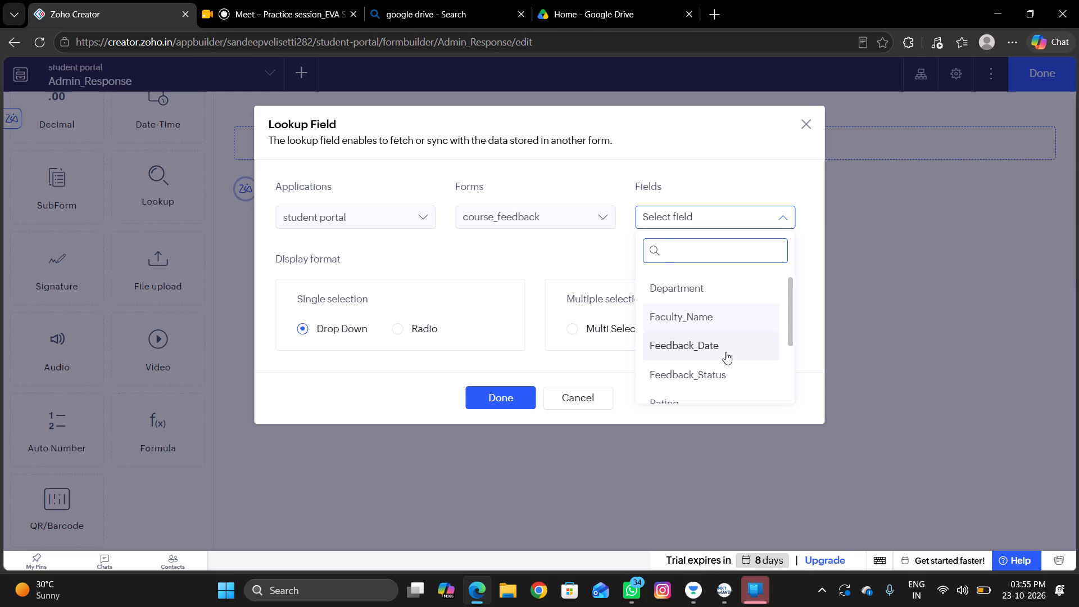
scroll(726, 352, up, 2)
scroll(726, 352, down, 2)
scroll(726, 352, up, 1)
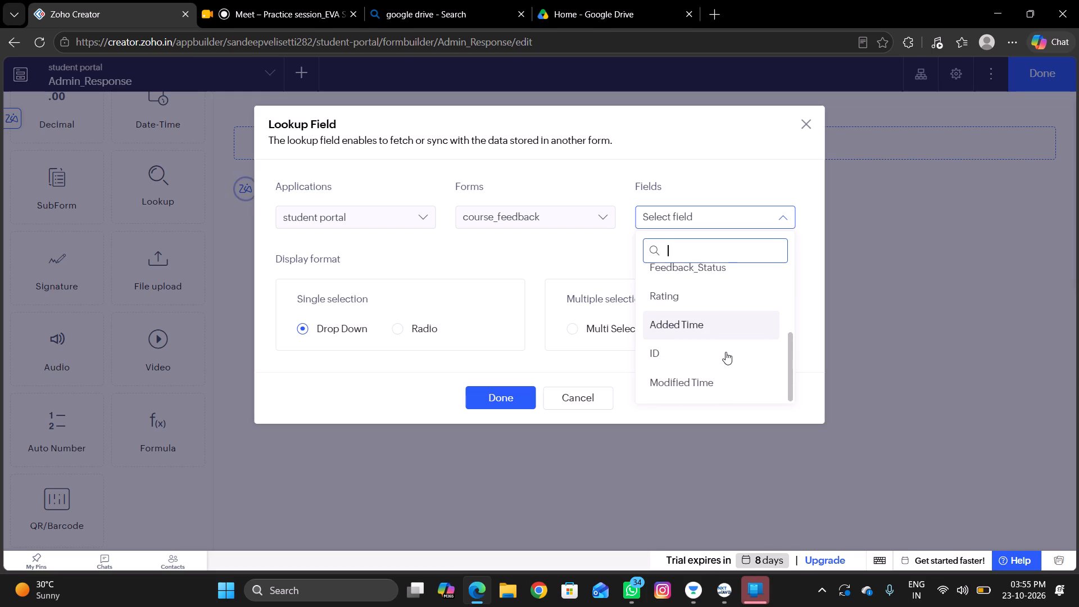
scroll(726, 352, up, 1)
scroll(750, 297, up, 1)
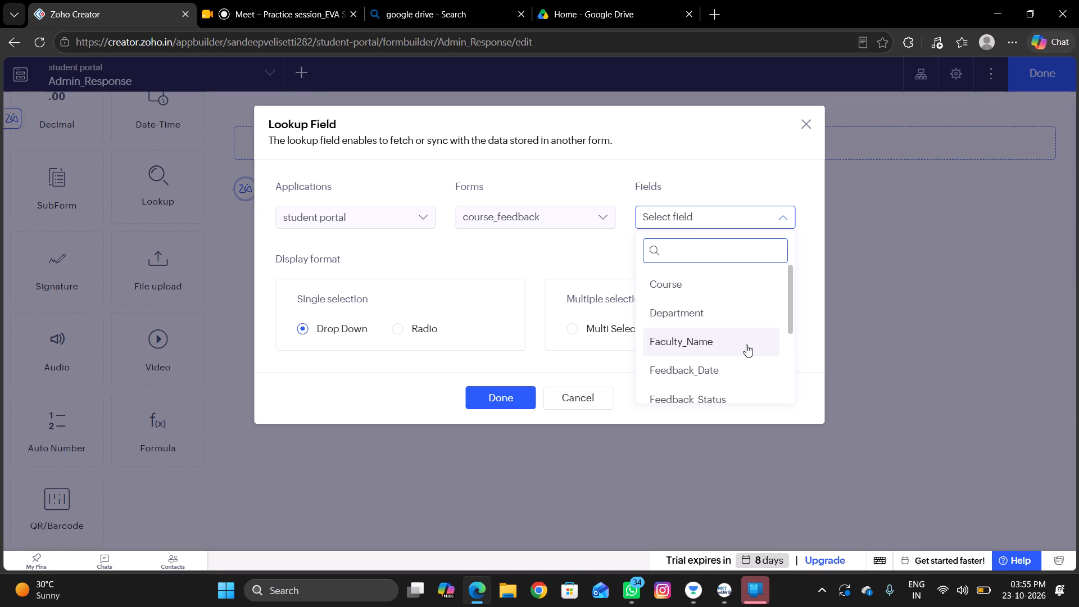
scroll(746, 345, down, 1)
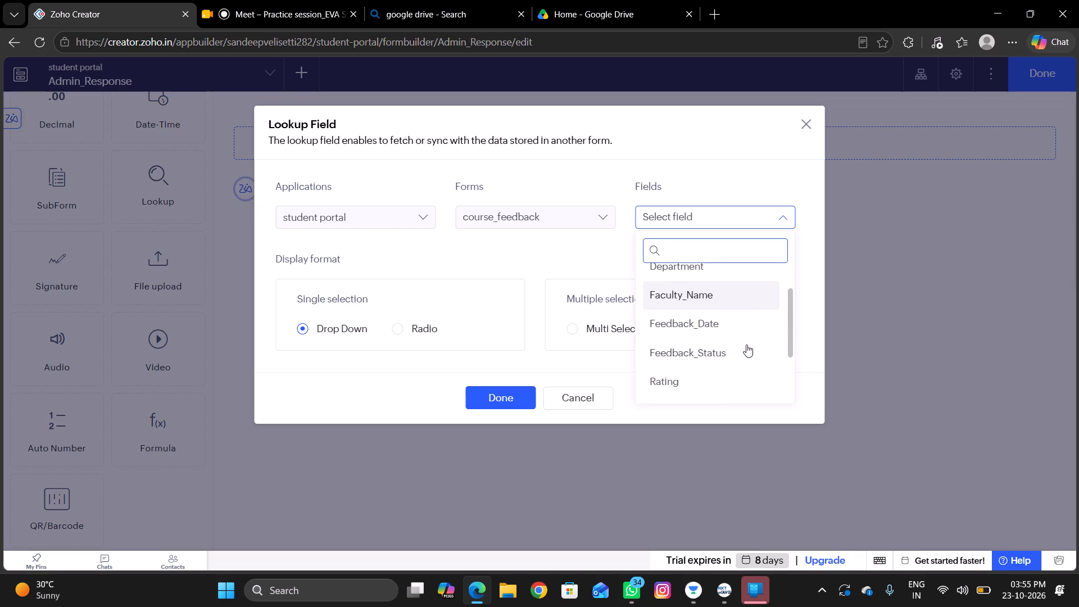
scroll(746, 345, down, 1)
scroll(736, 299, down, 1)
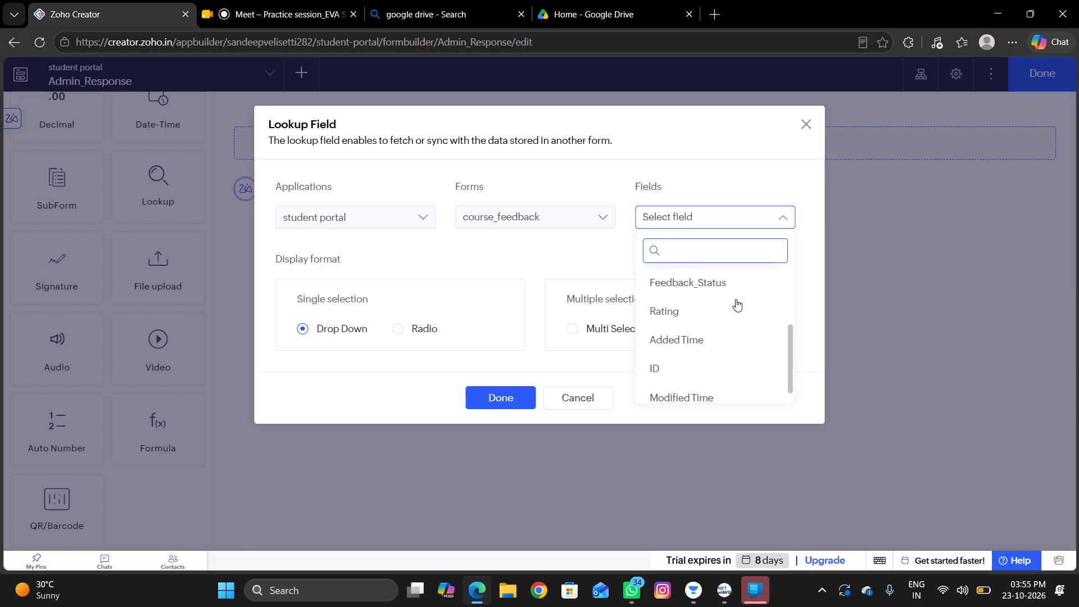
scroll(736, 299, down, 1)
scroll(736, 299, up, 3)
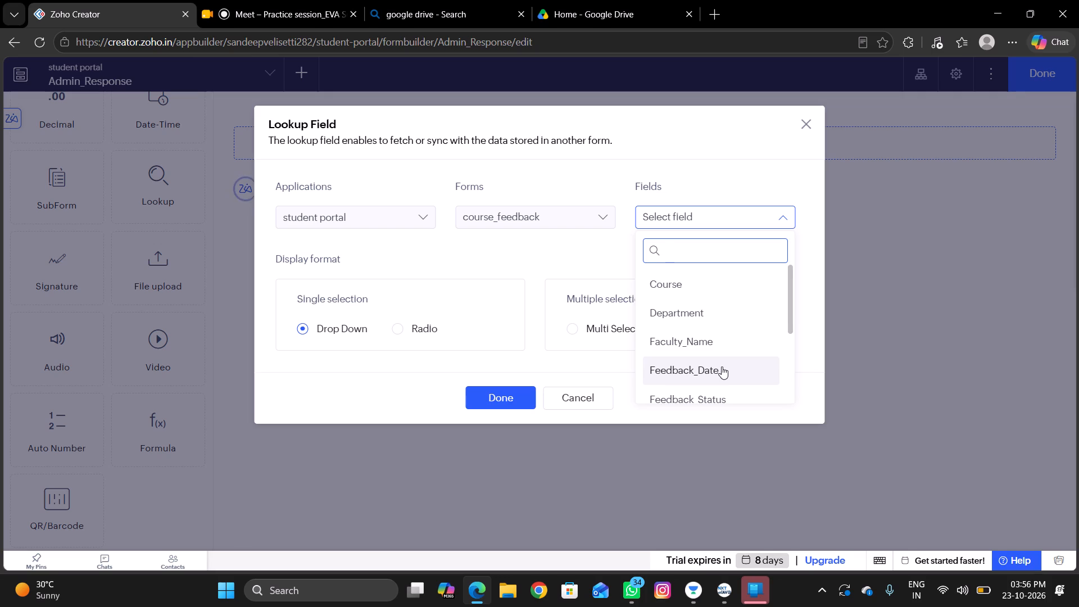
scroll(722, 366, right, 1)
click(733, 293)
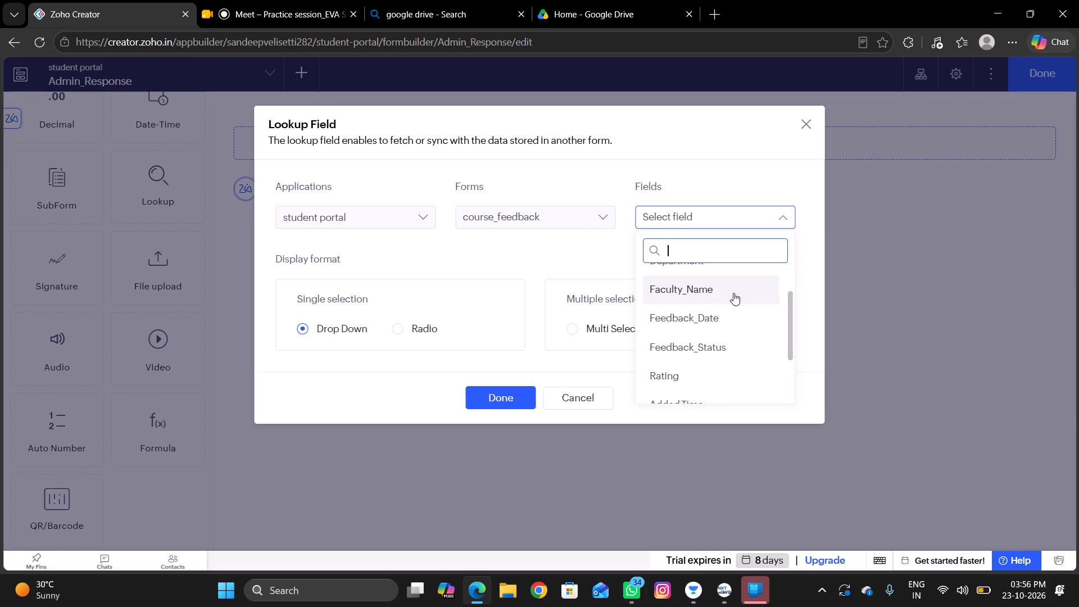
Set the lookup's source field to Feedback_Status and finish creating the lookup.
click(734, 215)
scroll(708, 302, down, 1)
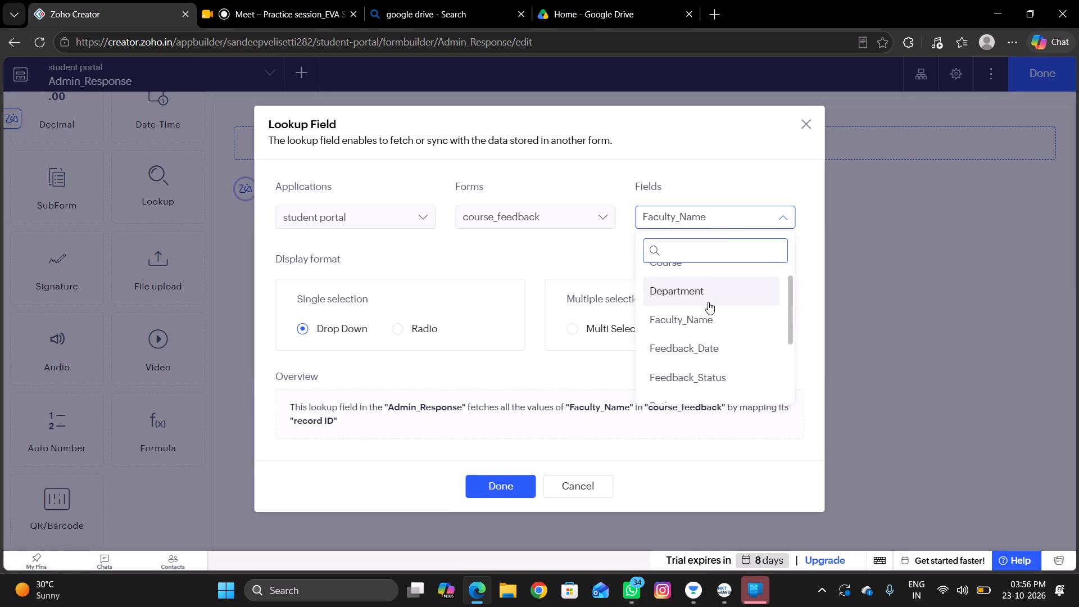
scroll(708, 302, down, 1)
scroll(693, 373, down, 1)
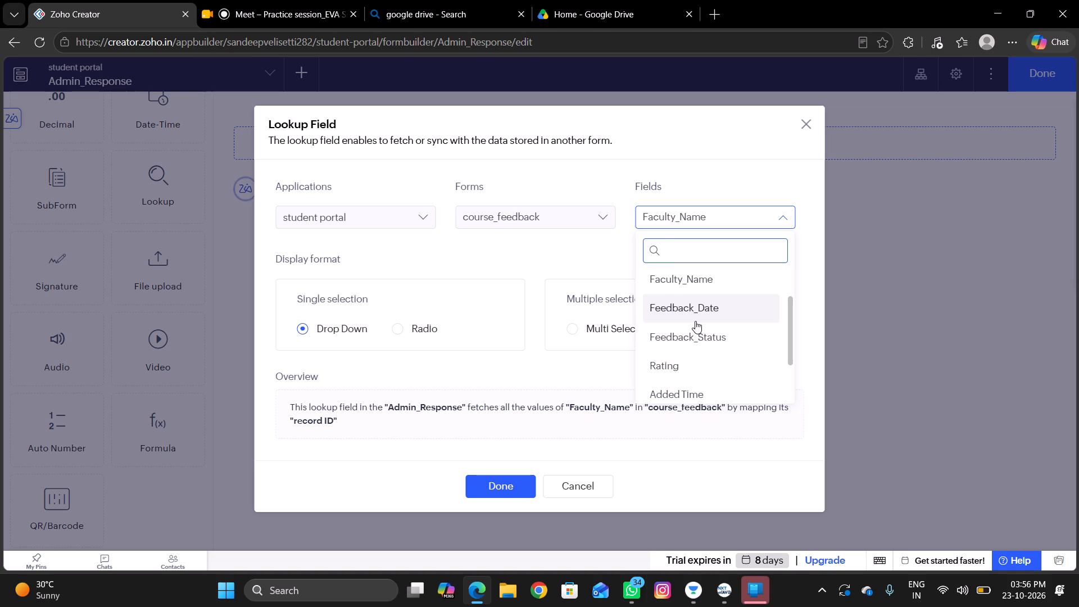
click(695, 321)
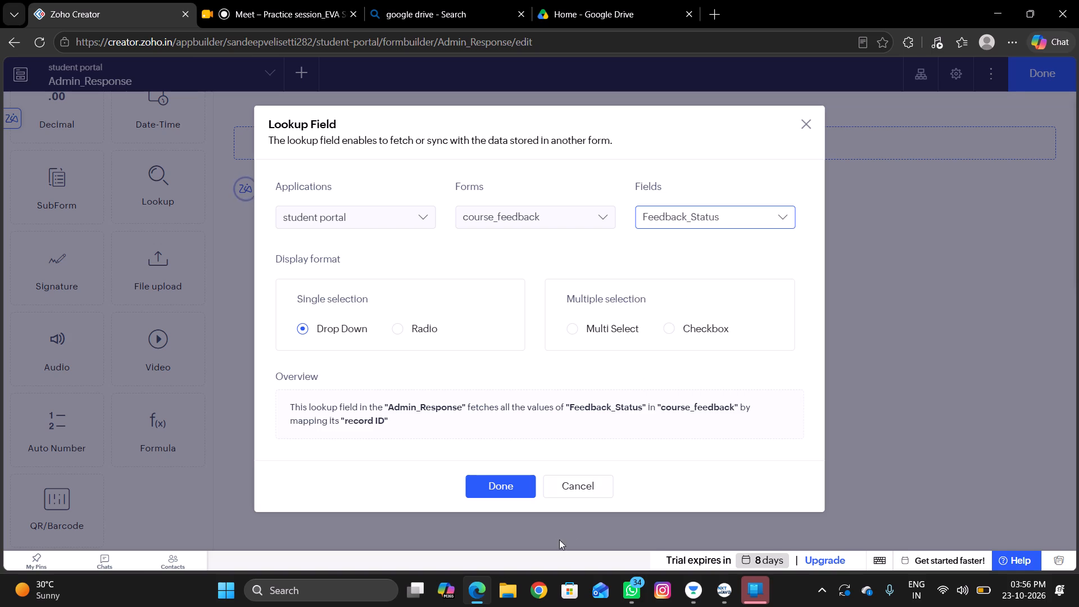
click(505, 489)
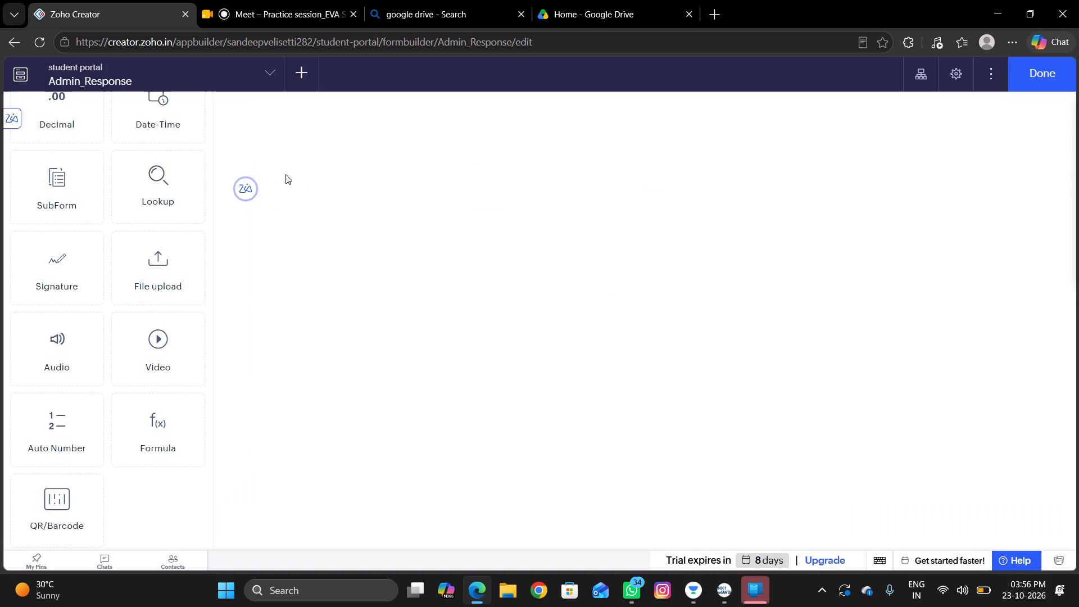
Rename the new lookup field in the Admin_Response form as Feedback_Record.
scroll(106, 275, up, 11)
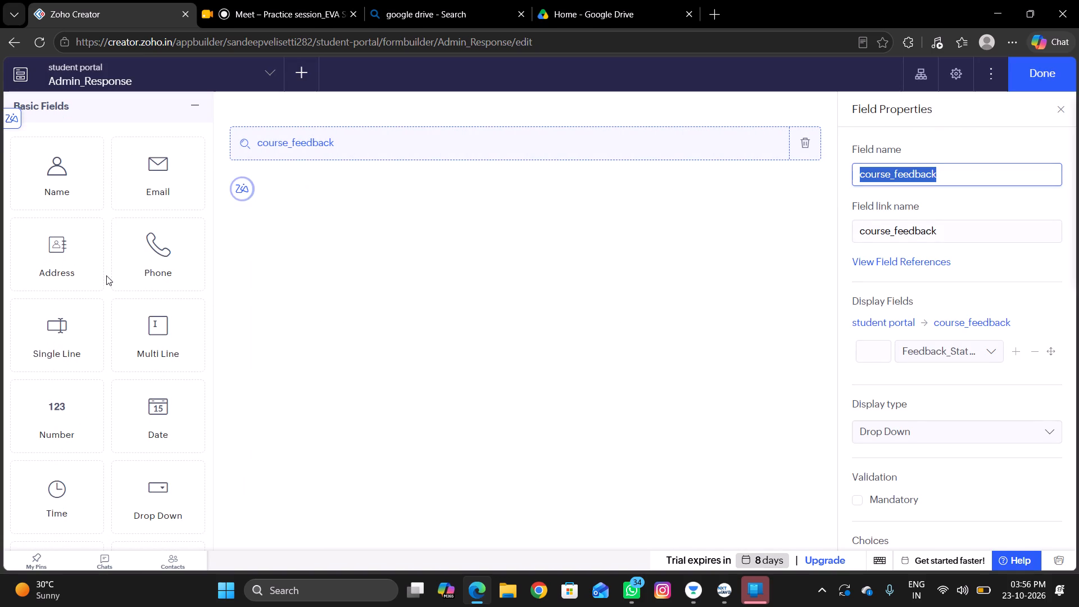
key(BackSpace)
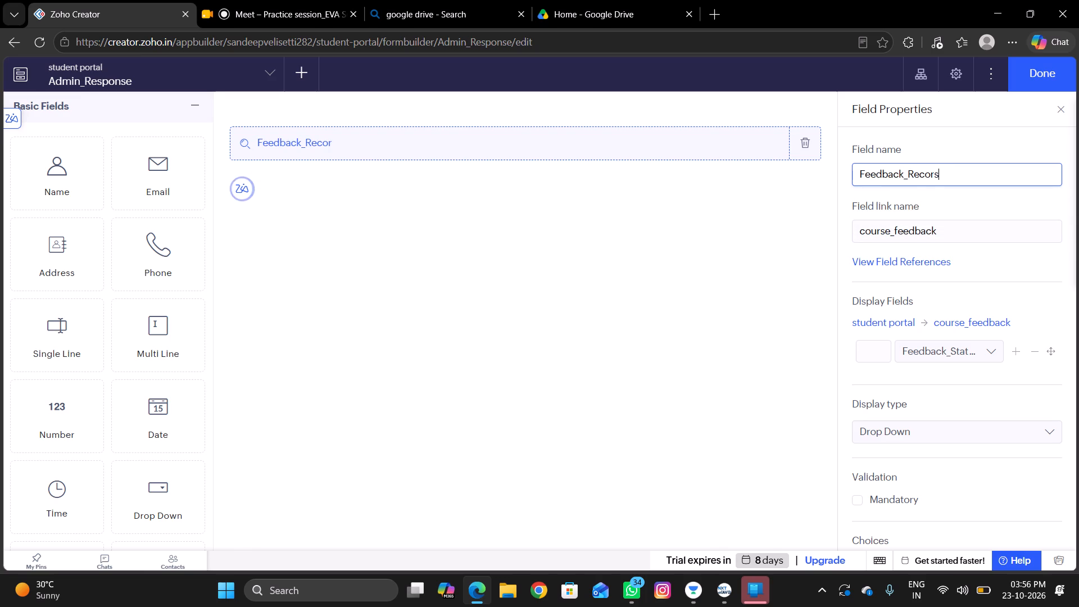
key(BackSpace)
key(d)
Add a Drop Down field below Feedback_Record in the Admin_Response form.
scroll(107, 285, down, 1)
scroll(107, 285, up, 1)
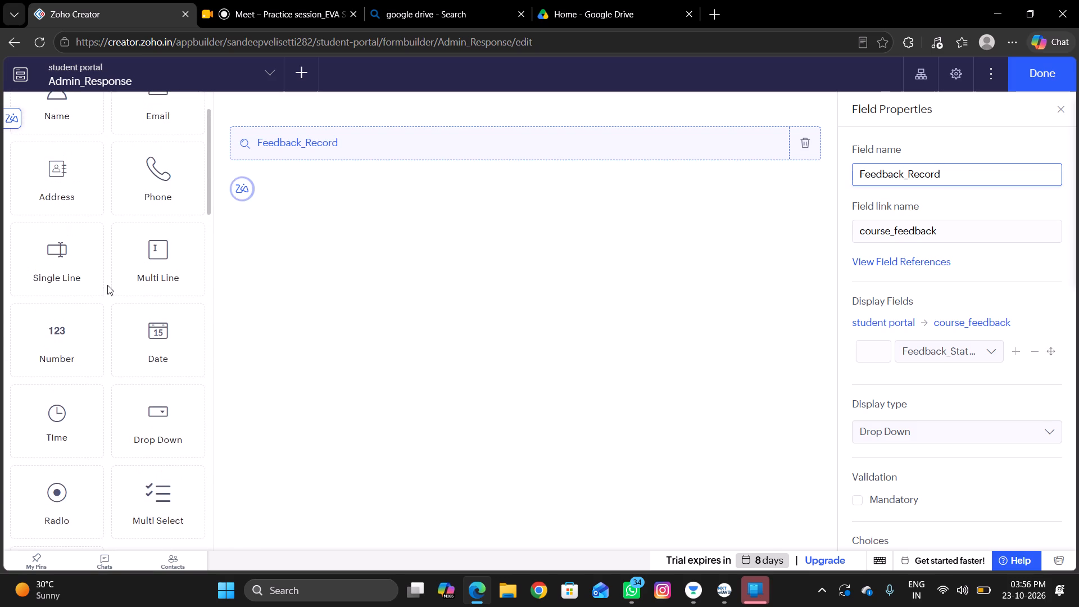
scroll(107, 285, up, 1)
double_click(153, 497)
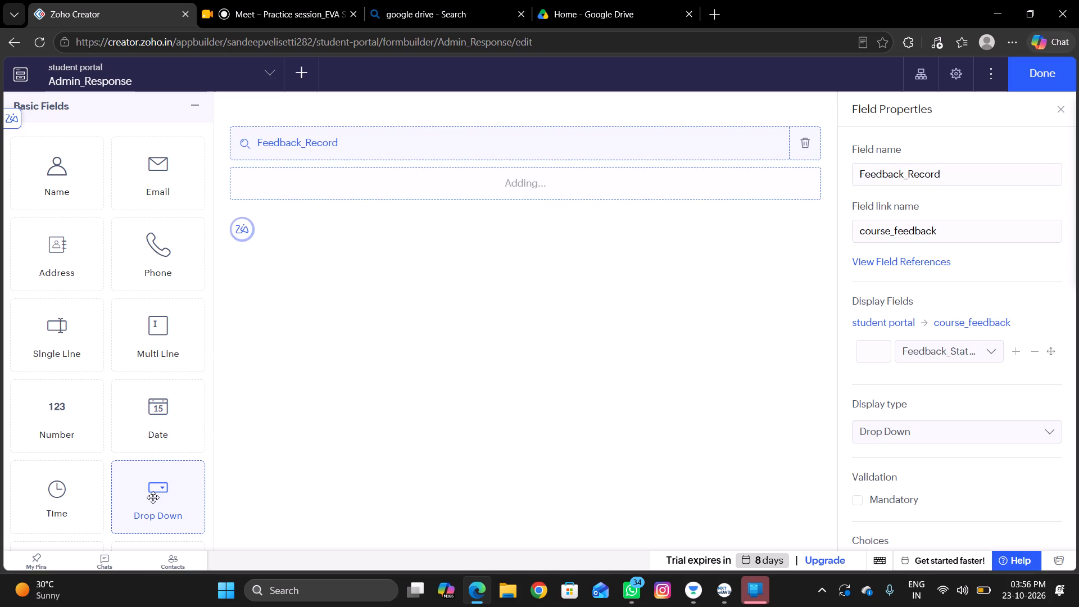
Add a Multi Line field below the Drop Down field in the Admin_Response form.
scroll(153, 497, down, 1)
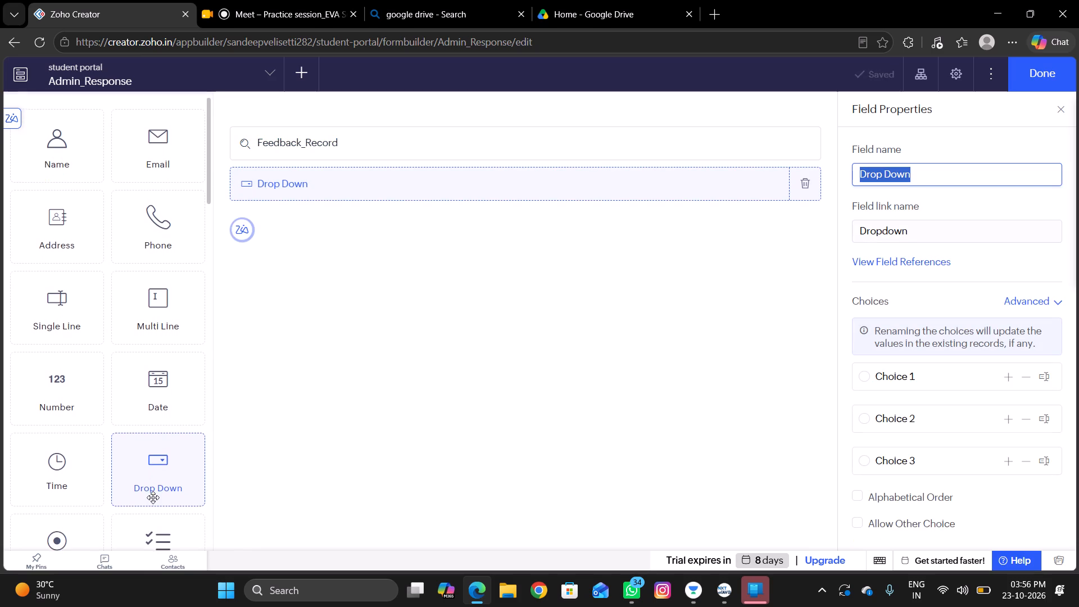
scroll(153, 497, down, 1)
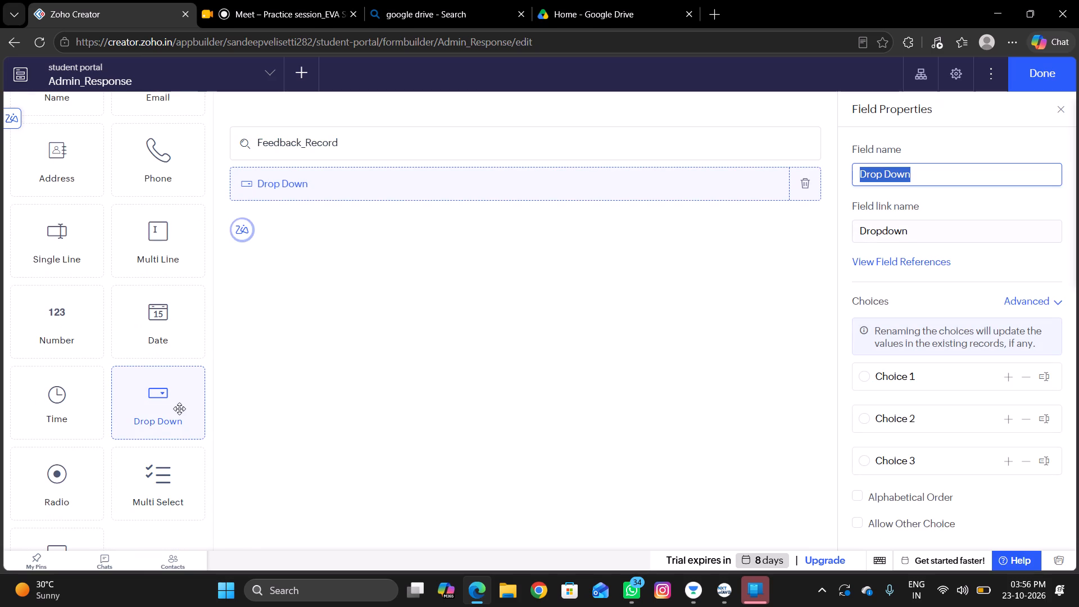
scroll(179, 409, up, 2)
double_click(169, 332)
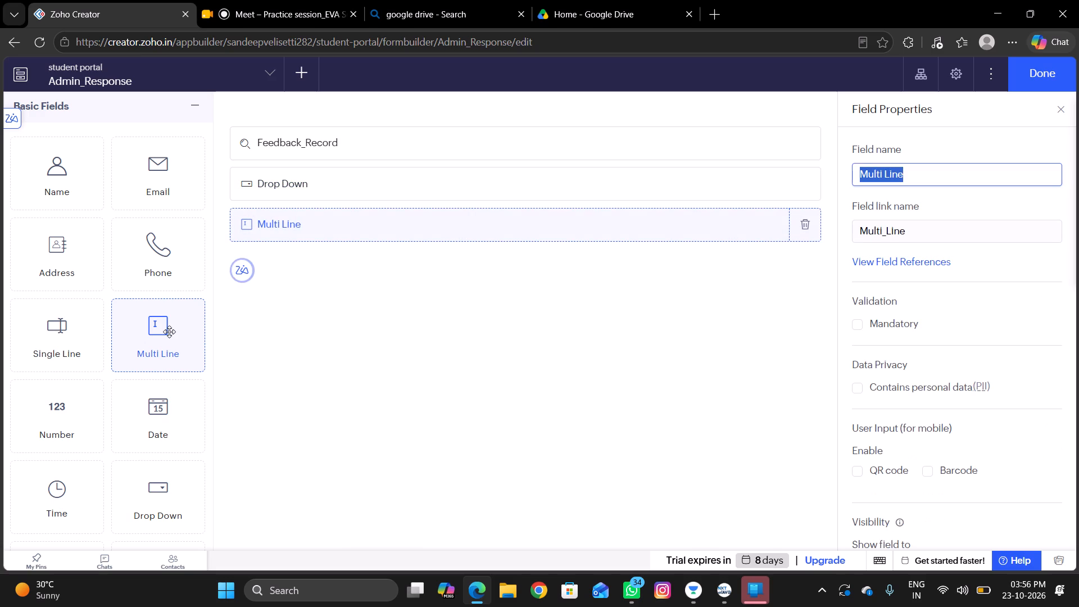
Rename the Multi Line field in the Admin_Response form as Admin_Remarks.
key(BackSpace)
text(SA)
key(BackSpace)
key(BackSpace)
key(a)
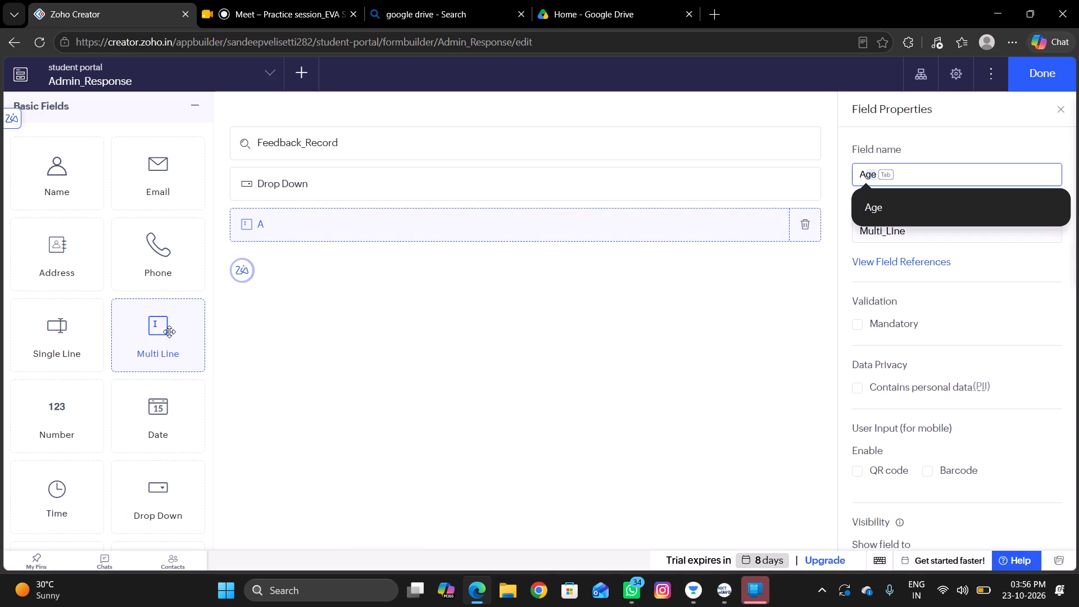
text(dmin)
key(shift+underscore)
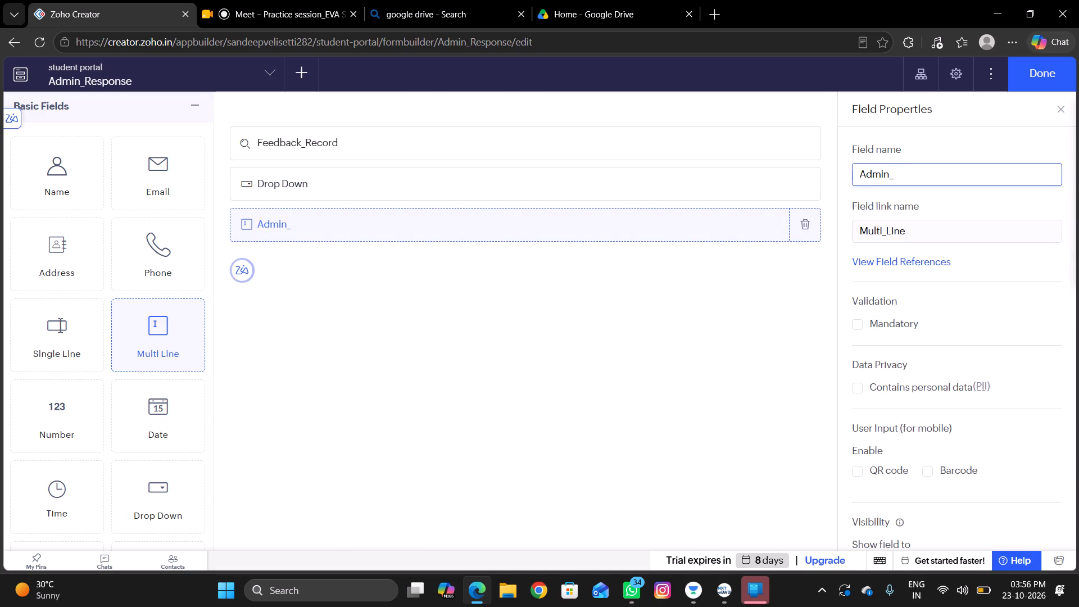
key(r)
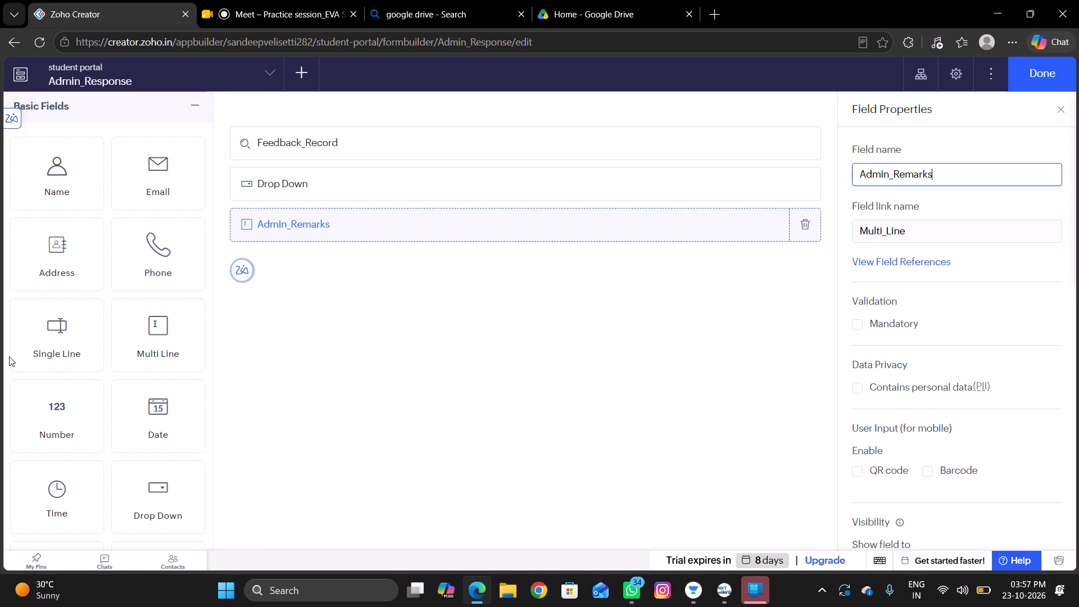
Add a Users field below Admin_Remarks in the Admin_Response form and name it Reviewed_By.
scroll(9, 356, up, 1)
scroll(123, 313, down, 16)
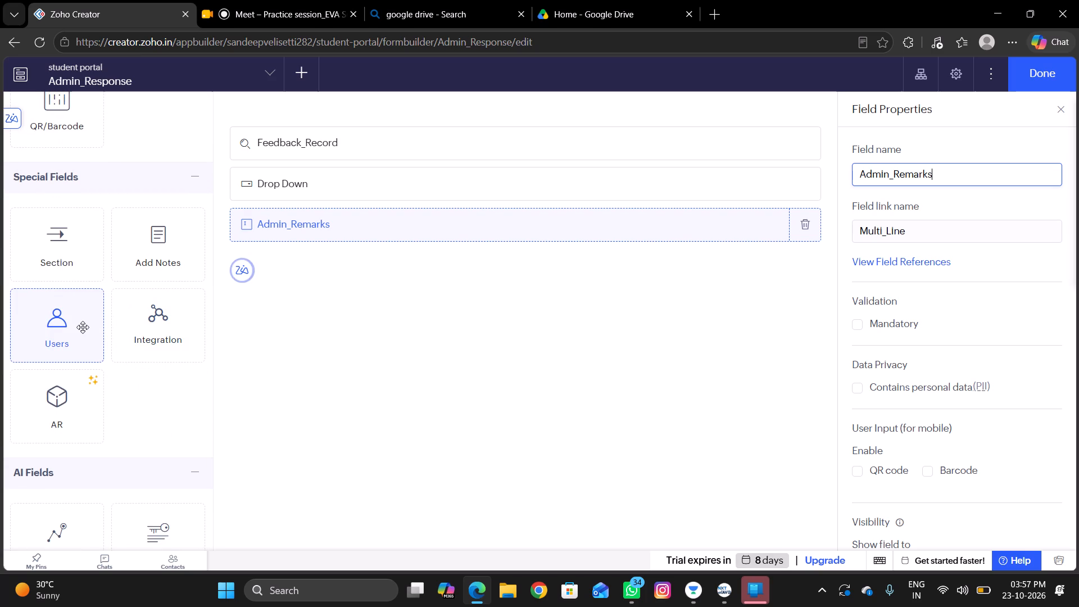
double_click(83, 327)
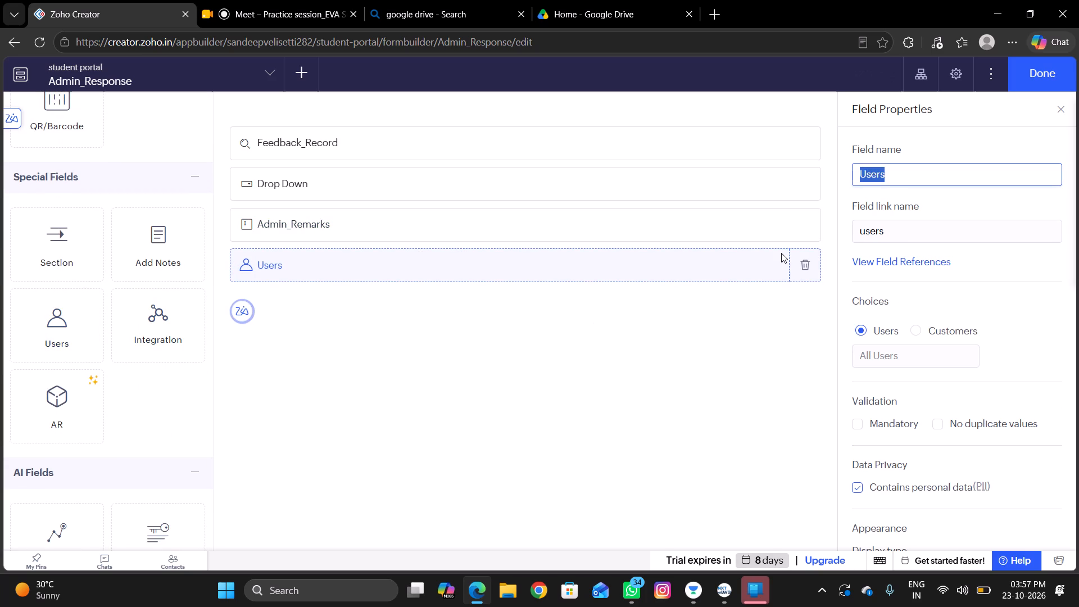
key(BackSpace)
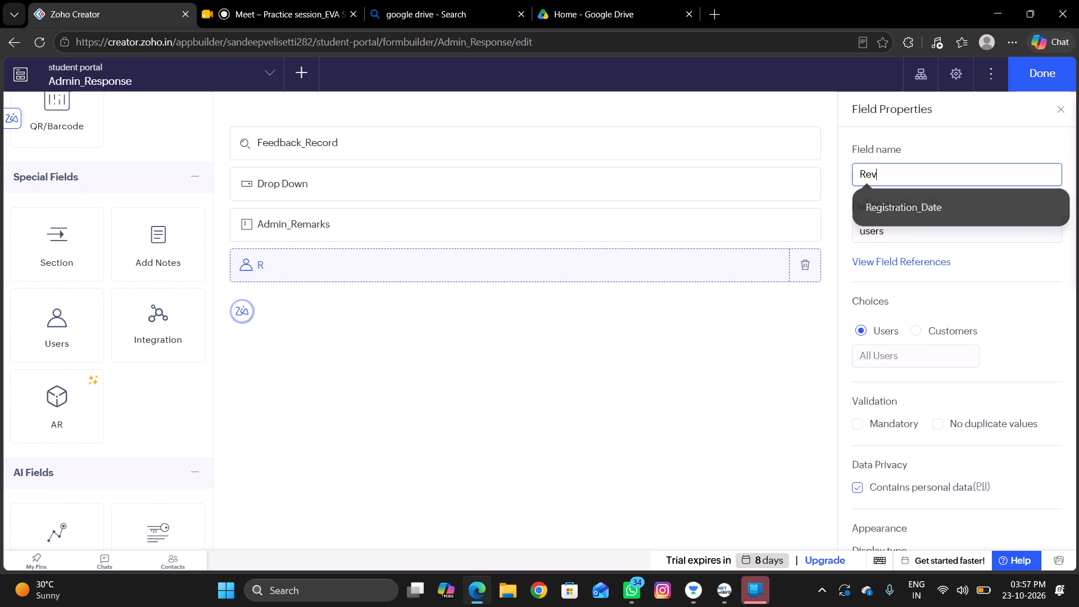
key(e)
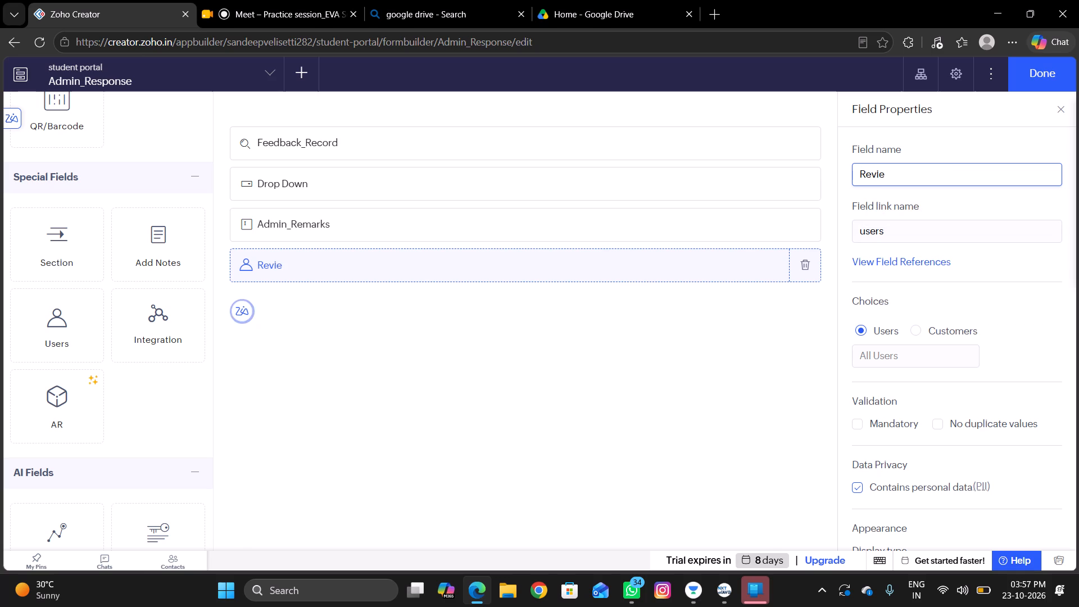
text(wed)
key(shift+underscore)
Add a Date field below Reviewed_By in the Admin_Response form and enter Reviewed_ as its field name.
scroll(104, 355, up, 4)
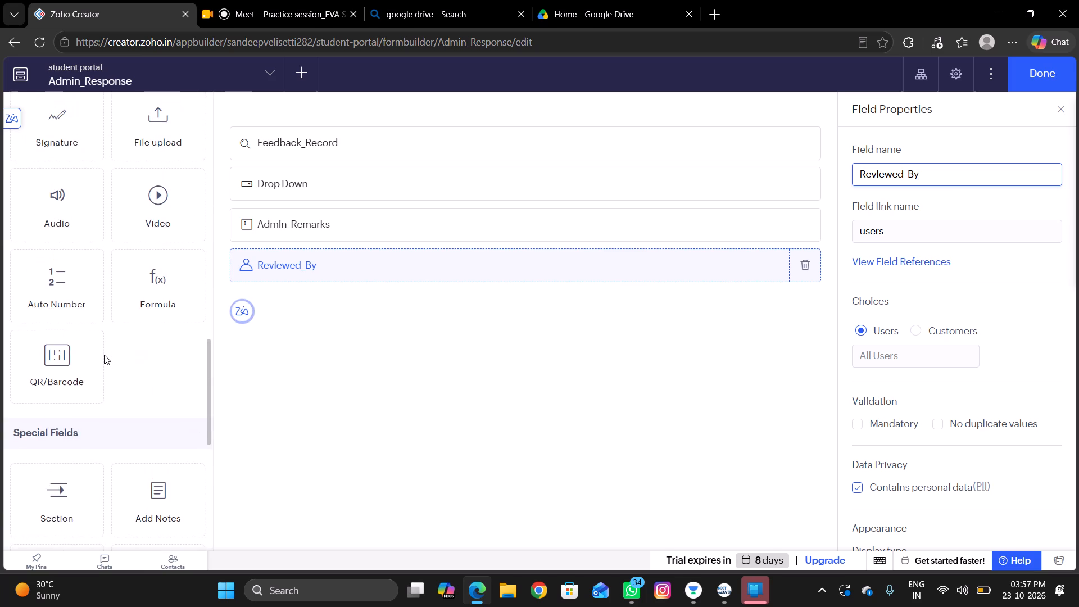
scroll(104, 355, up, 6)
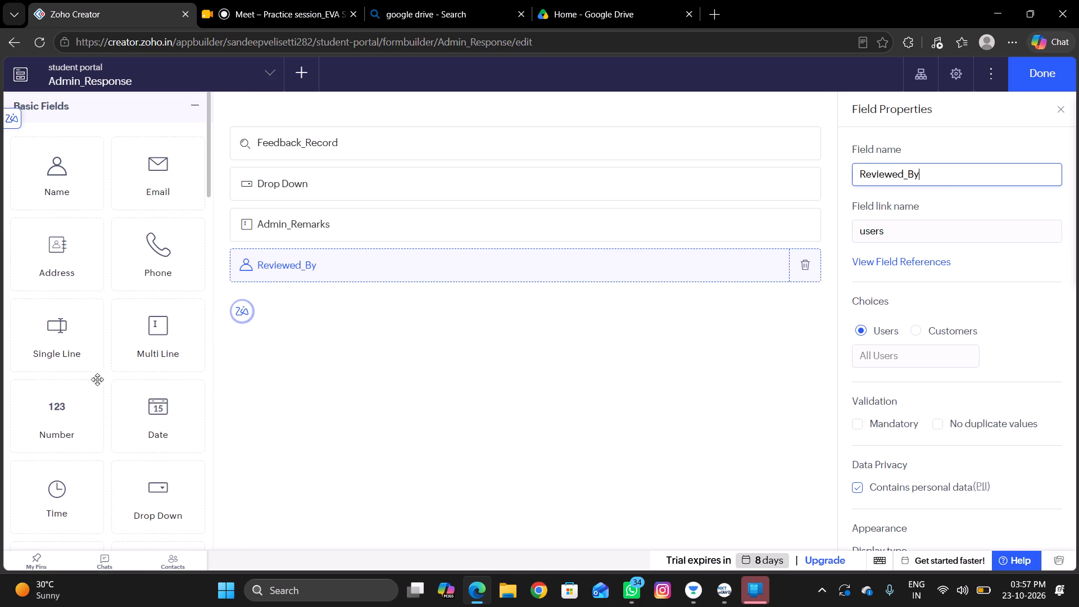
double_click(173, 408)
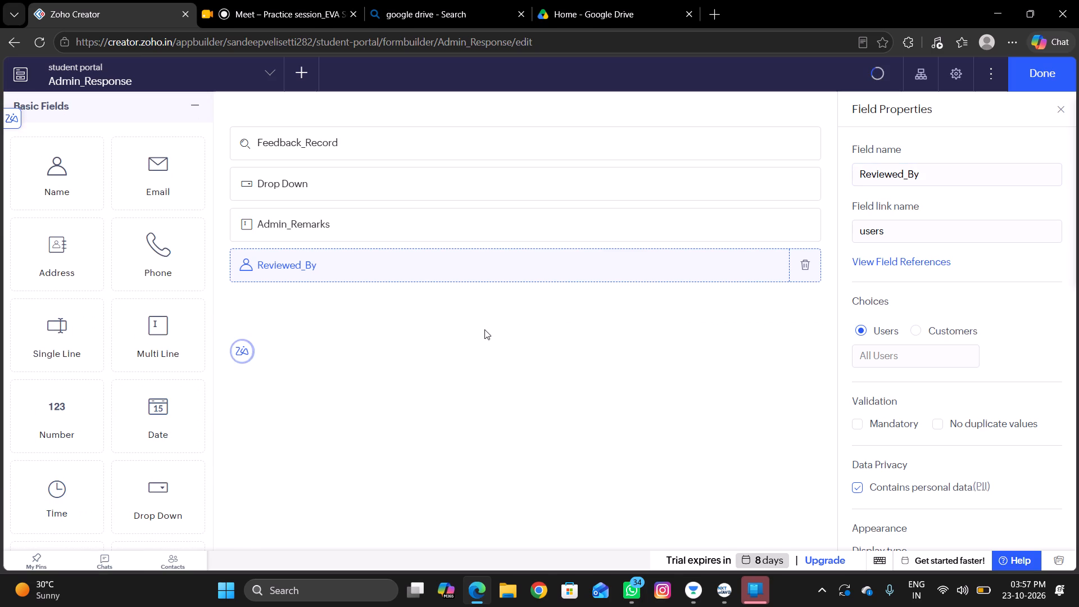
key(BackSpace)
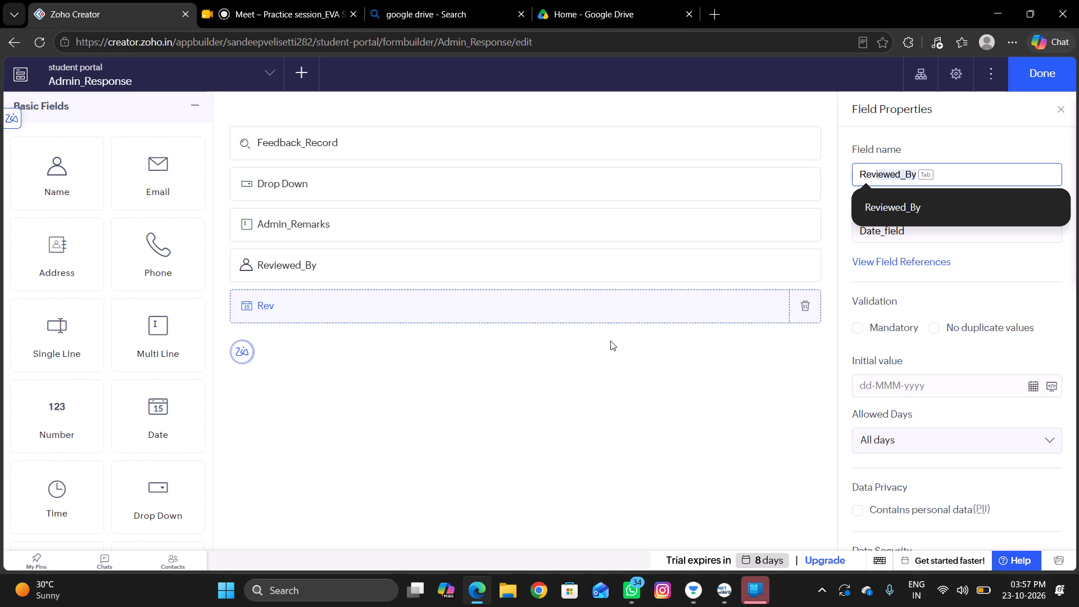
key(Return)
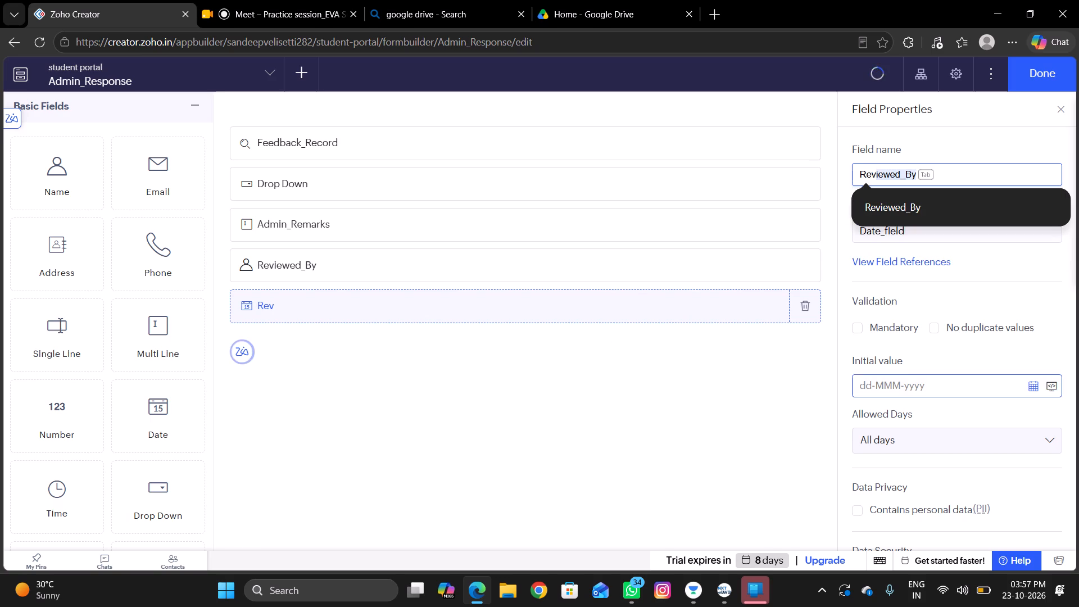
key(Tab)
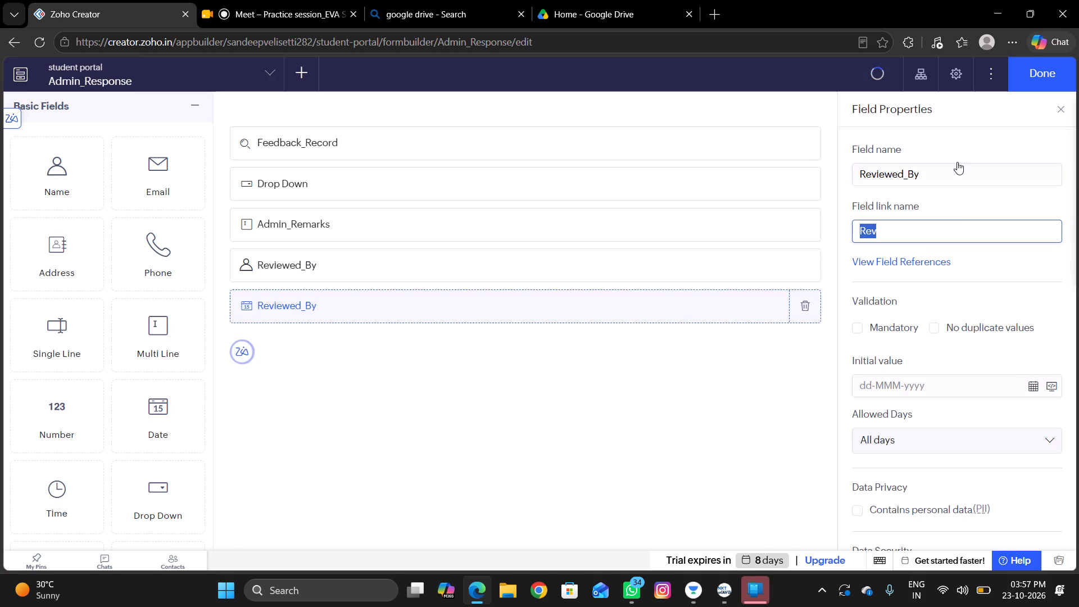
click(968, 176)
key(BackSpace)
key(BackSpace)
Set the new Date field's link name to Date_field.
key(Tab)
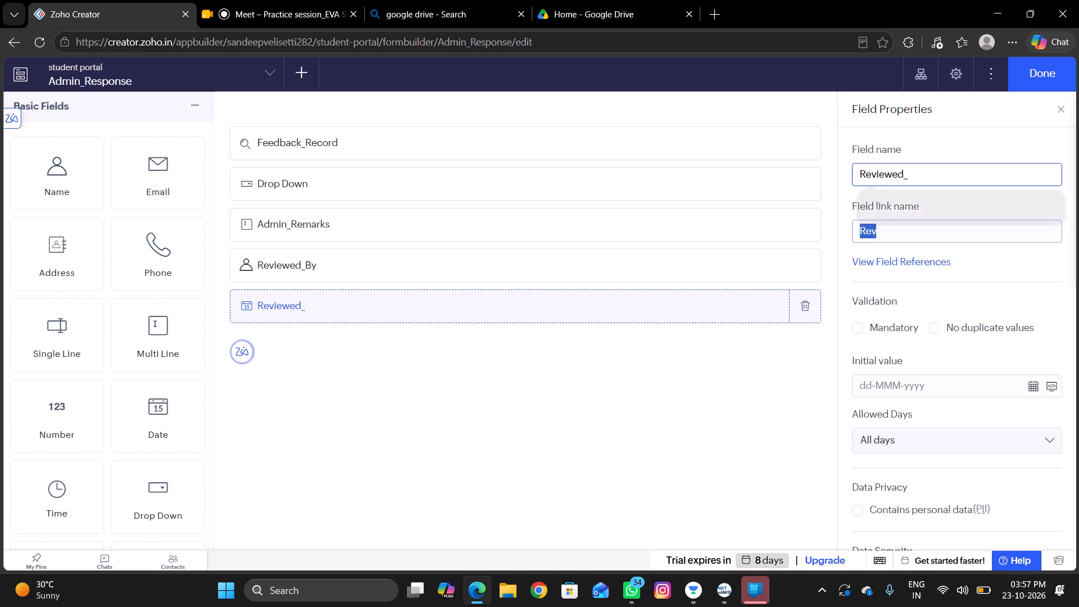
text(tae)
key(BackSpace)
key(BackSpace)
key(BackSpace)
key(BackSpace)
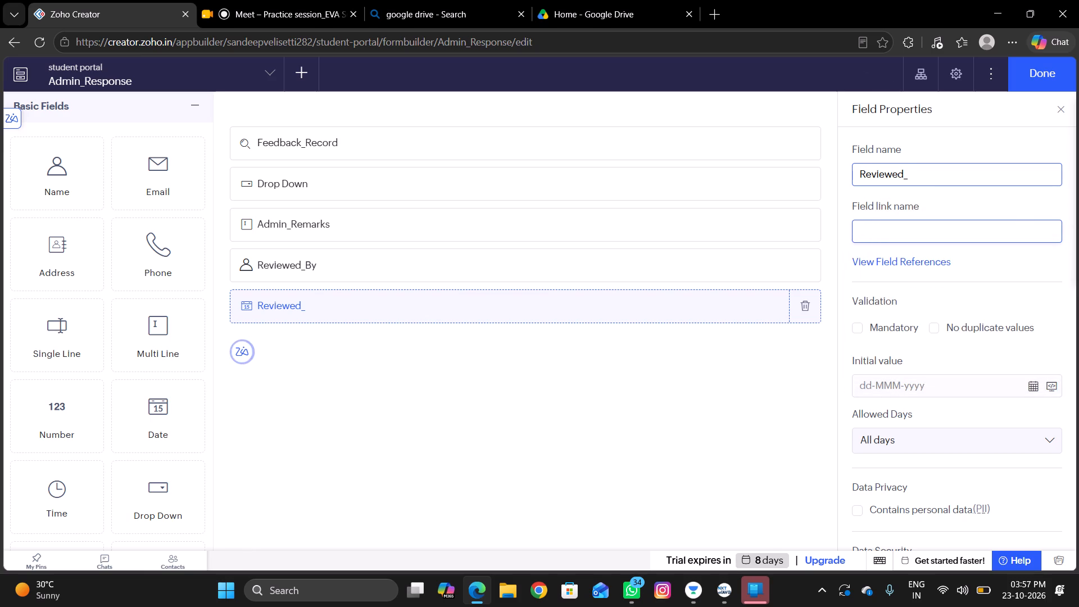
click(964, 178)
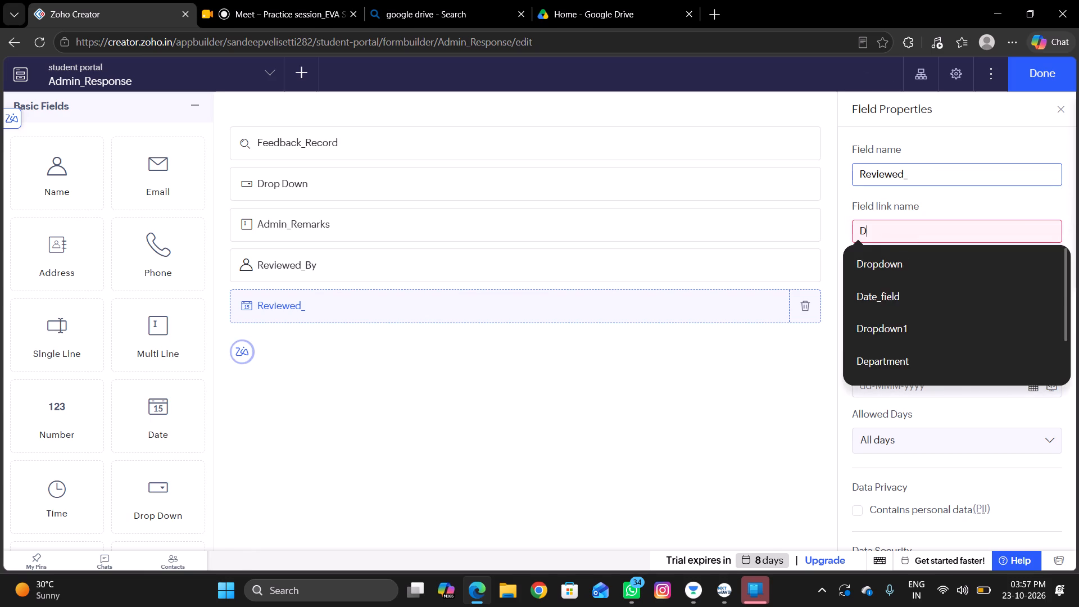
key(BackSpace)
key(BackSpace)
key(BackSpace)
key(BackSpace)
key(BackSpace)
key(BackSpace)
key(BackSpace)
key(BackSpace)
key(BackSpace)
key(BackSpace)
key(BackSpace)
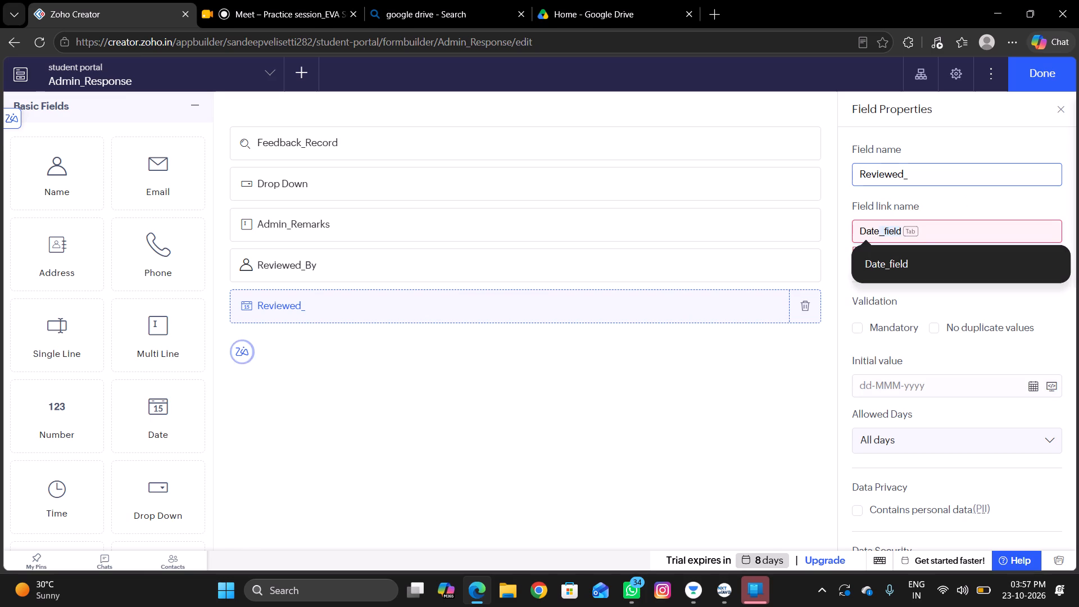
key(Tab)
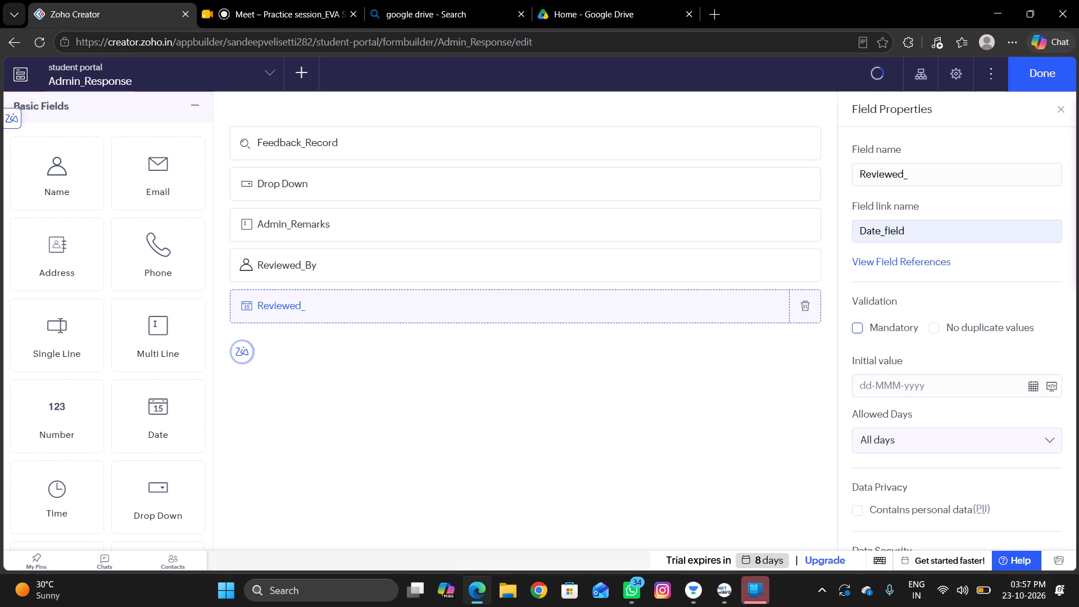
Complete the Date field's name as Reviewed_Date.
click(985, 178)
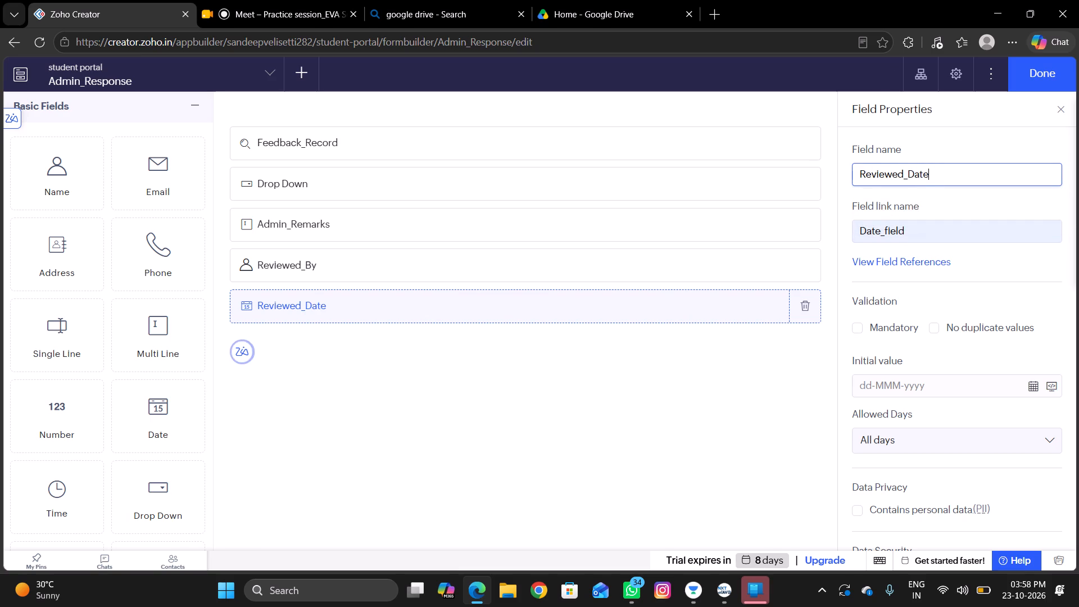
Finish editing the Admin_Response form and go to its design view.
click(1022, 81)
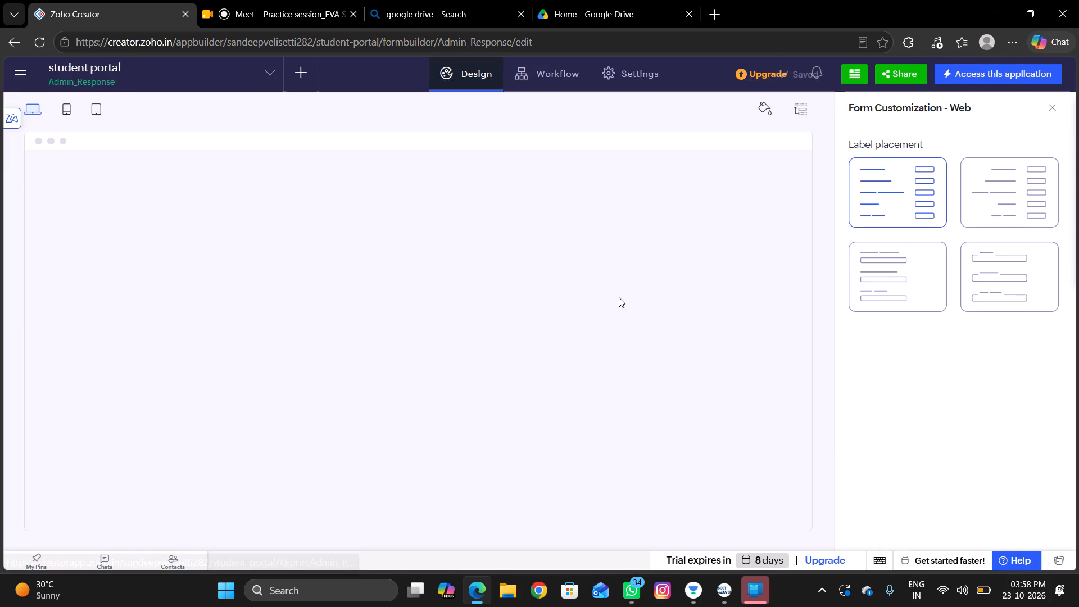
scroll(603, 329, up, 2)
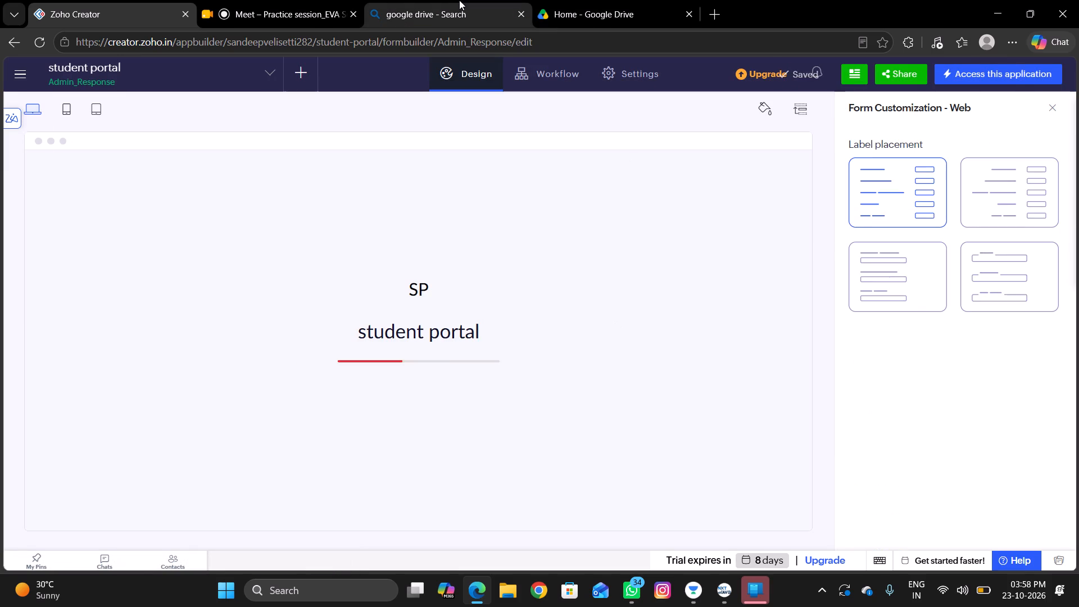
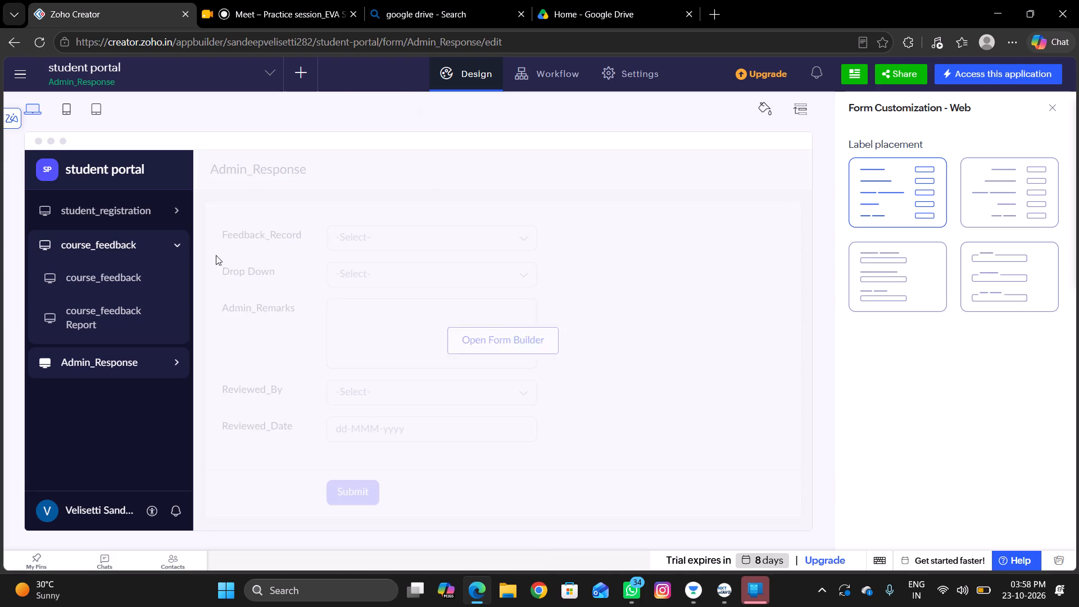
Examine the Admin_Response report's design and the forms and reports grouped under student_registration, course_feedback and Admin_Response.
click(109, 243)
click(117, 278)
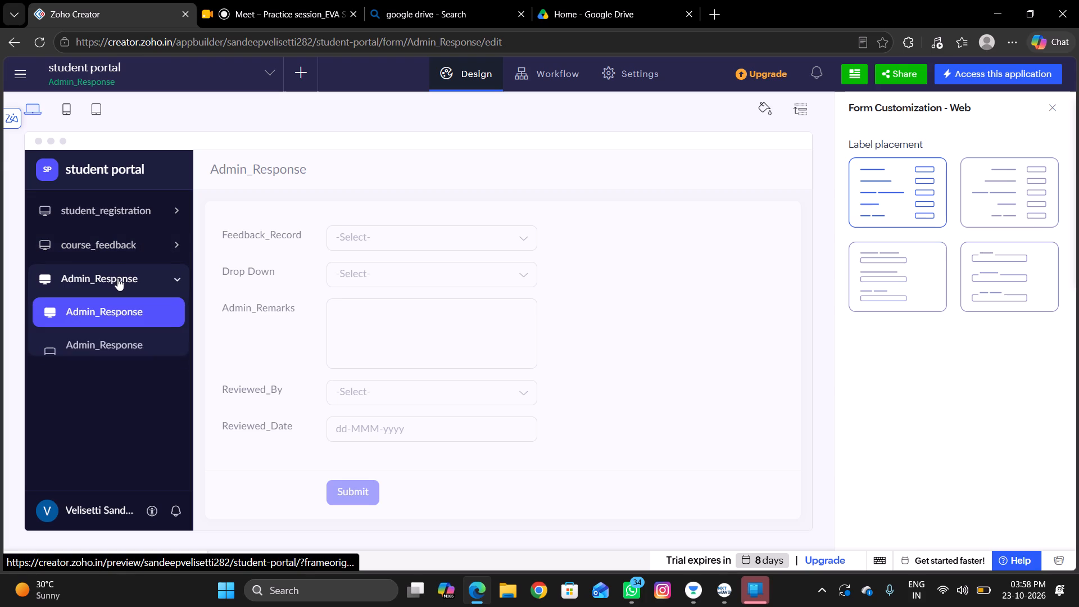
click(131, 340)
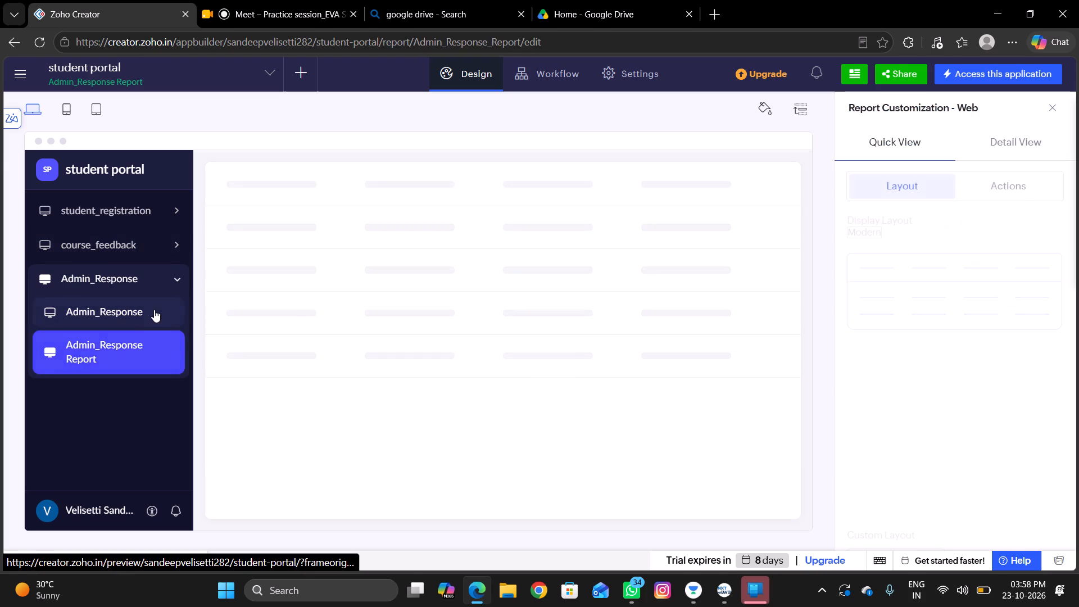
click(155, 309)
click(170, 279)
click(181, 247)
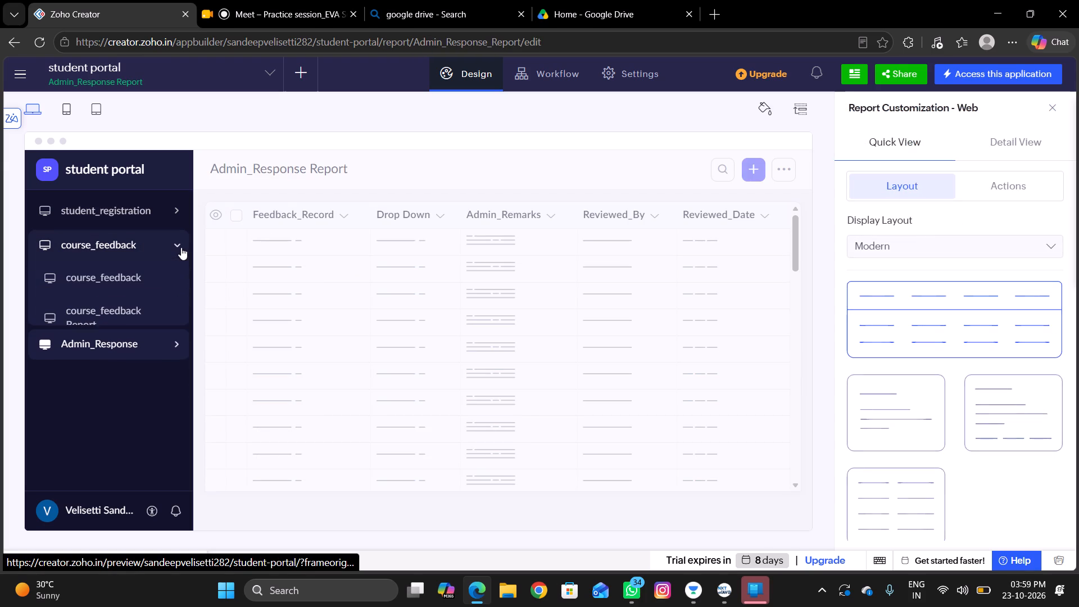
click(146, 214)
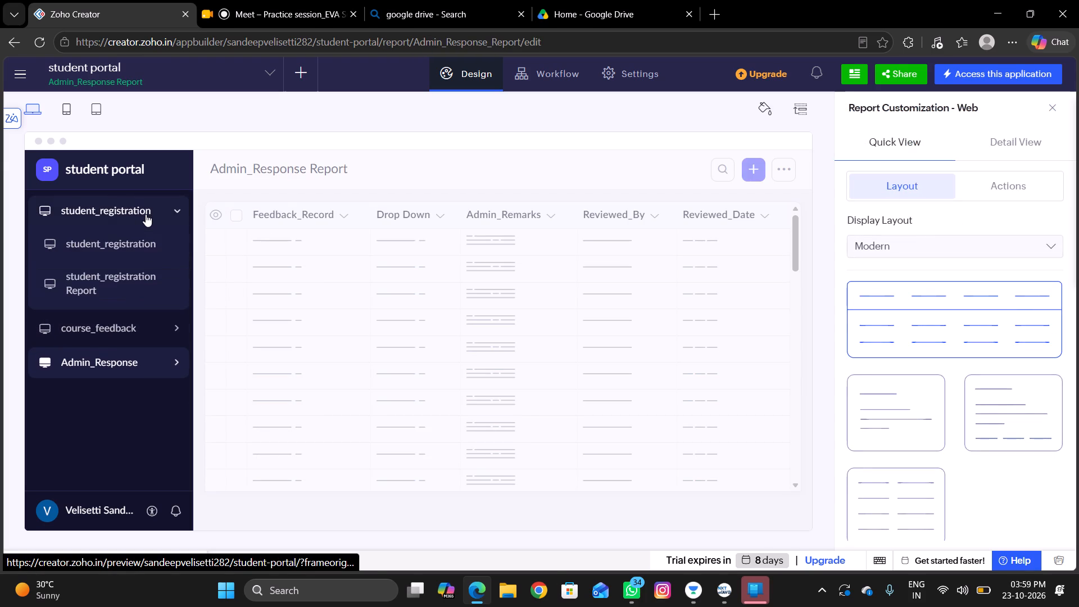
click(146, 214)
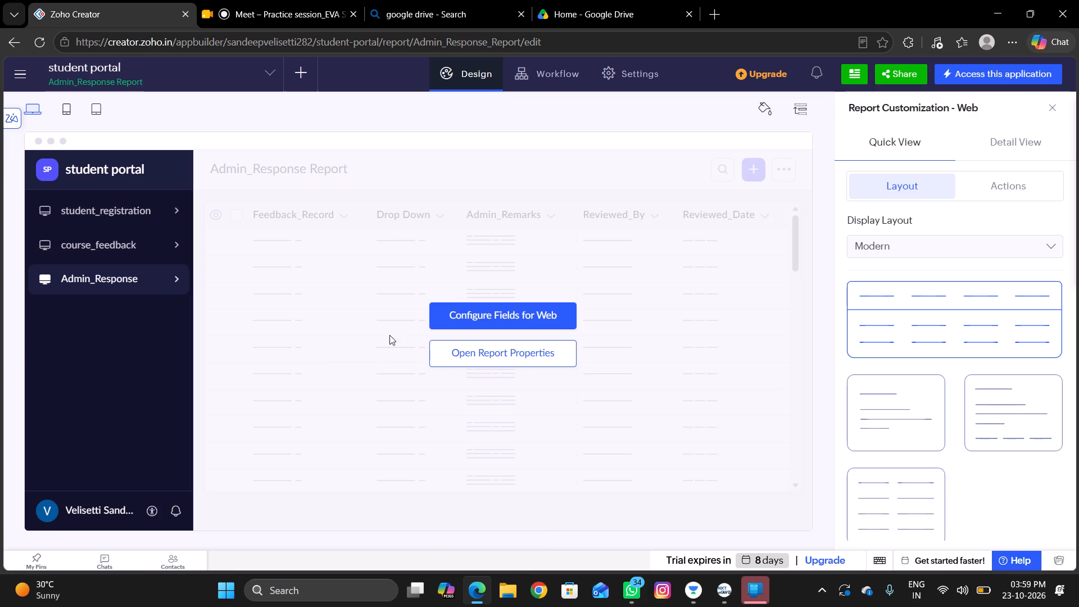